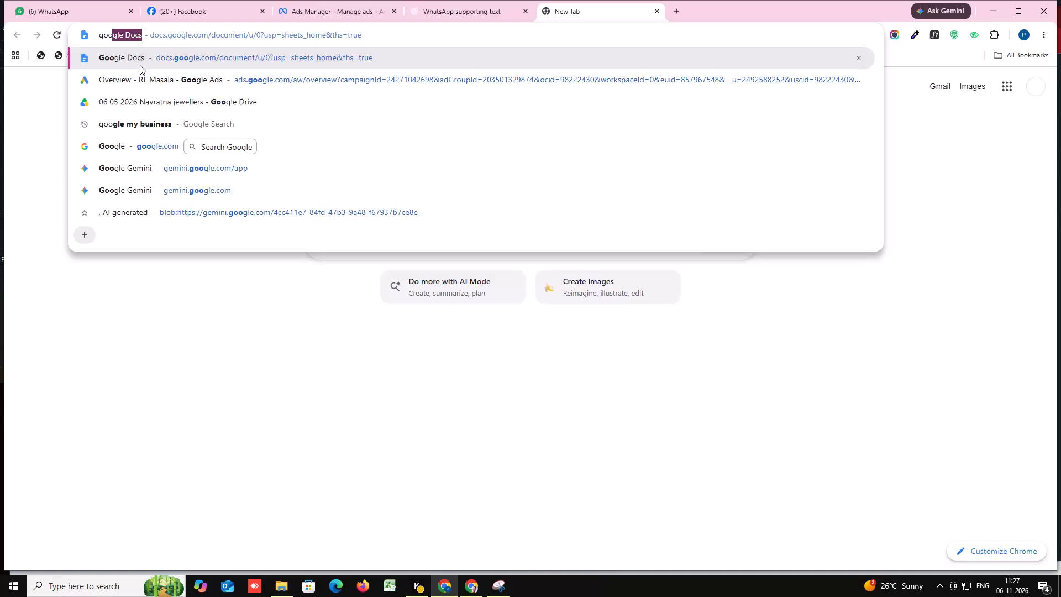
Open the Google Ads overview for the RL Masala account.
click(135, 77)
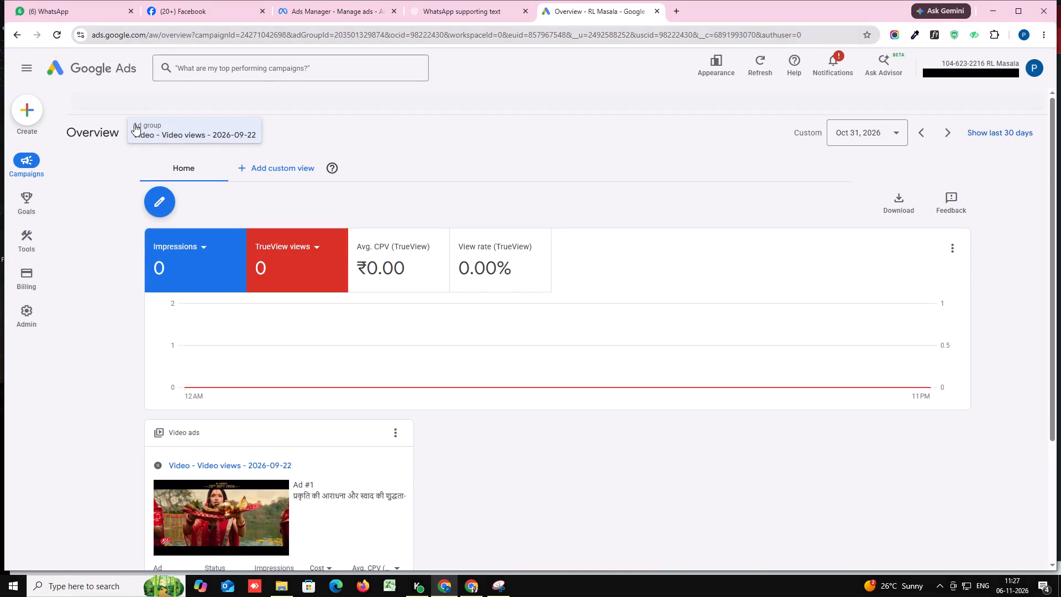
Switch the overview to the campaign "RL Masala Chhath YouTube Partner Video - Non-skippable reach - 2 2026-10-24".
click(252, 130)
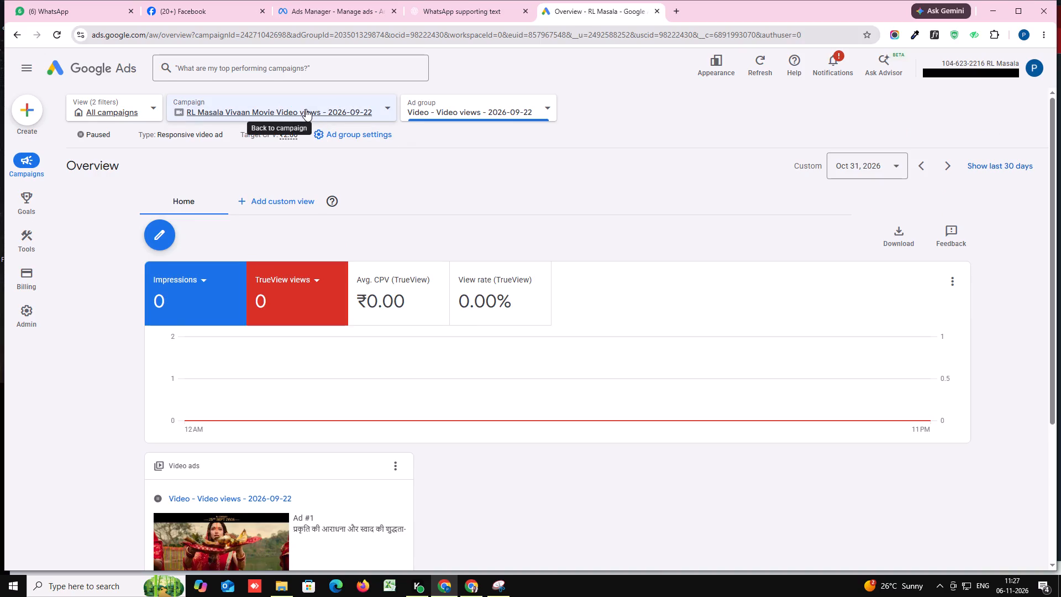
click(345, 109)
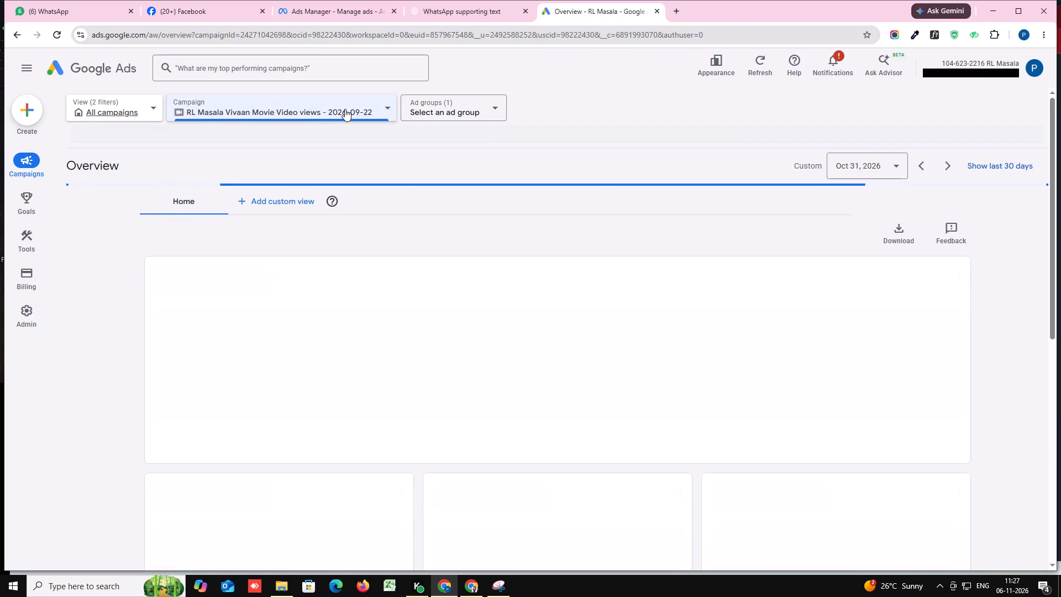
click(345, 109)
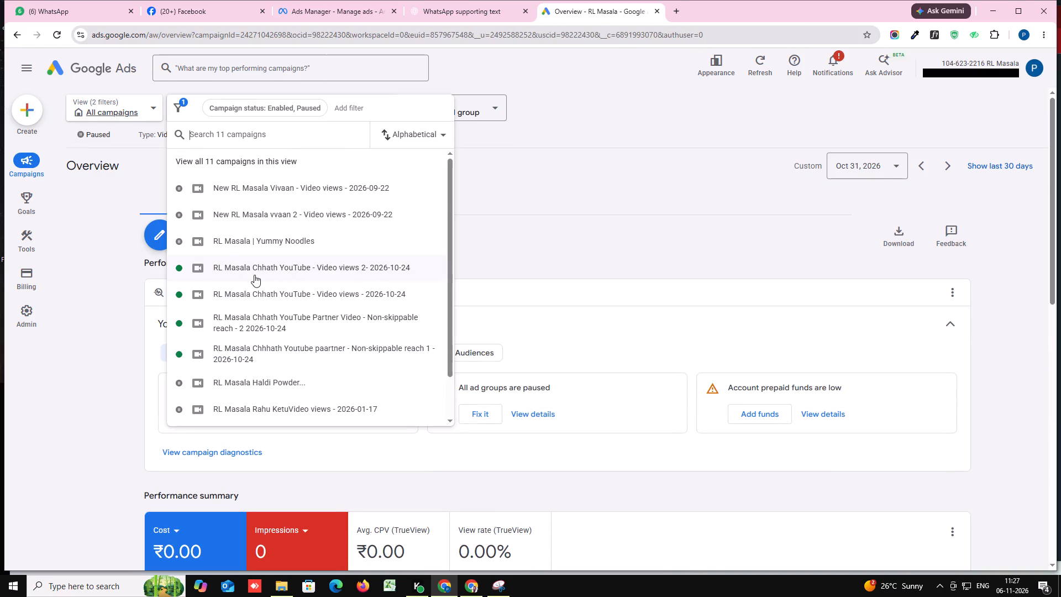
click(282, 322)
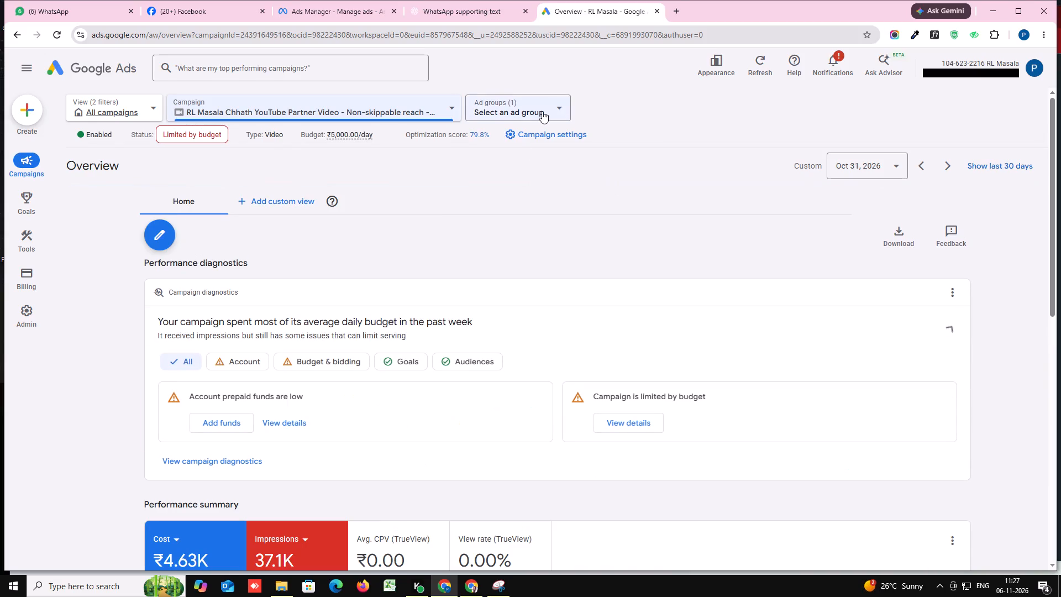
Select the campaign's ad group "Video - Non-skippable reach - 2026-10-24".
click(542, 111)
click(542, 111)
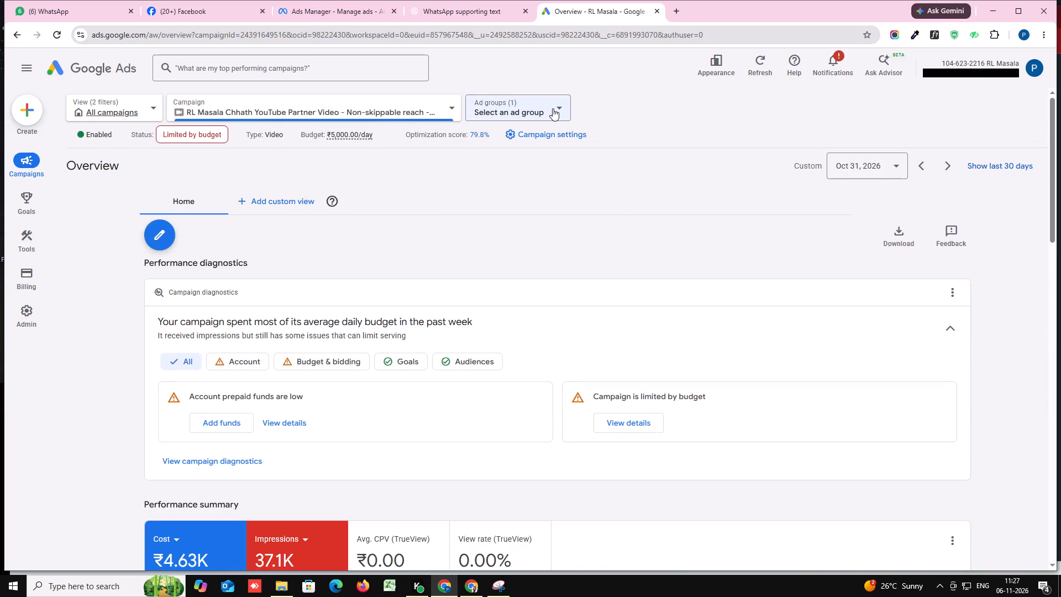
click(553, 108)
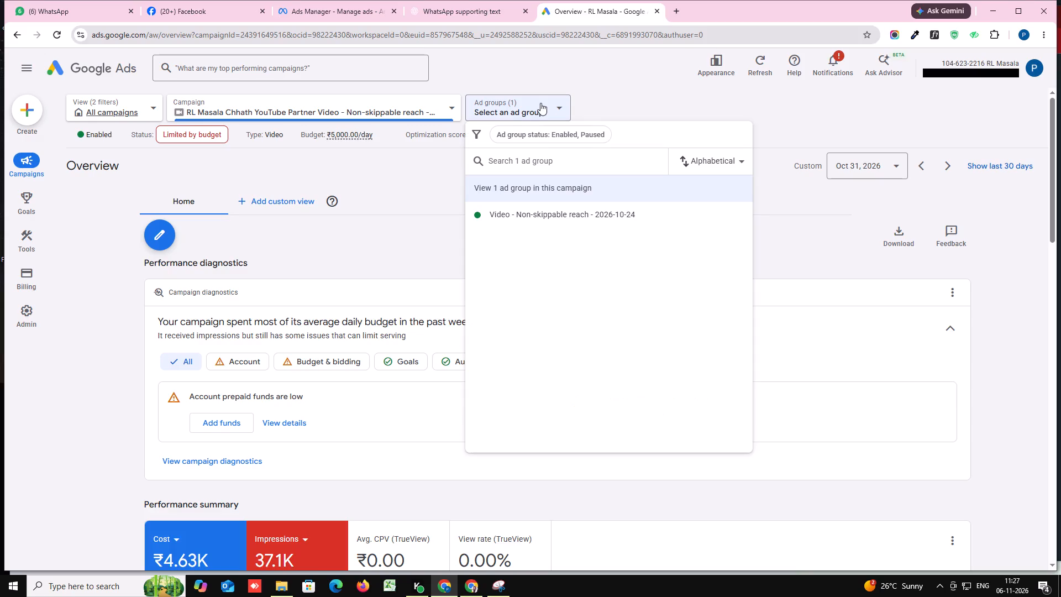
click(534, 217)
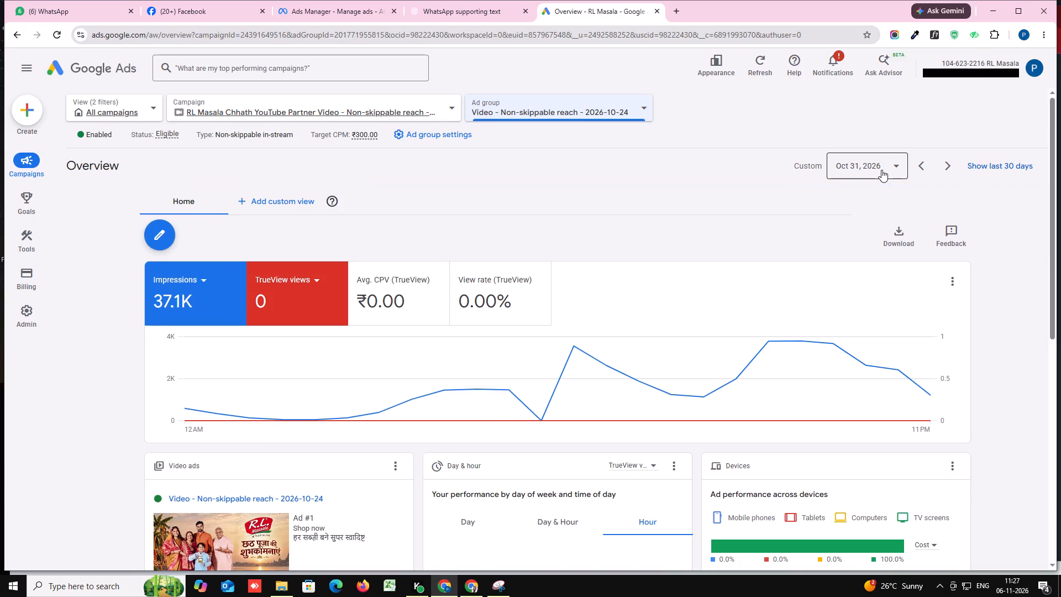
Open the date range selection for the ad group overview.
click(881, 170)
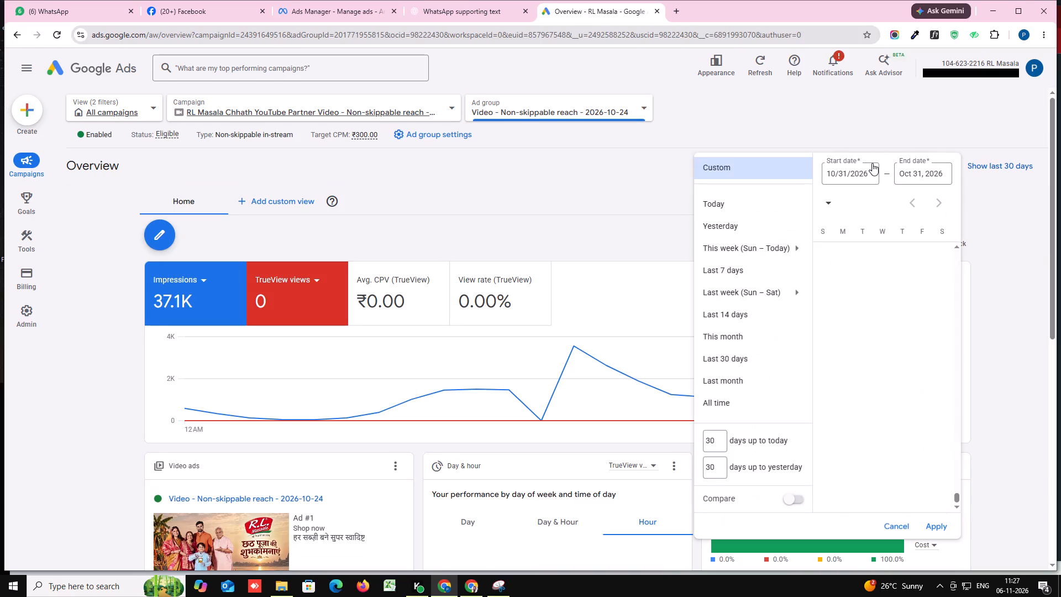
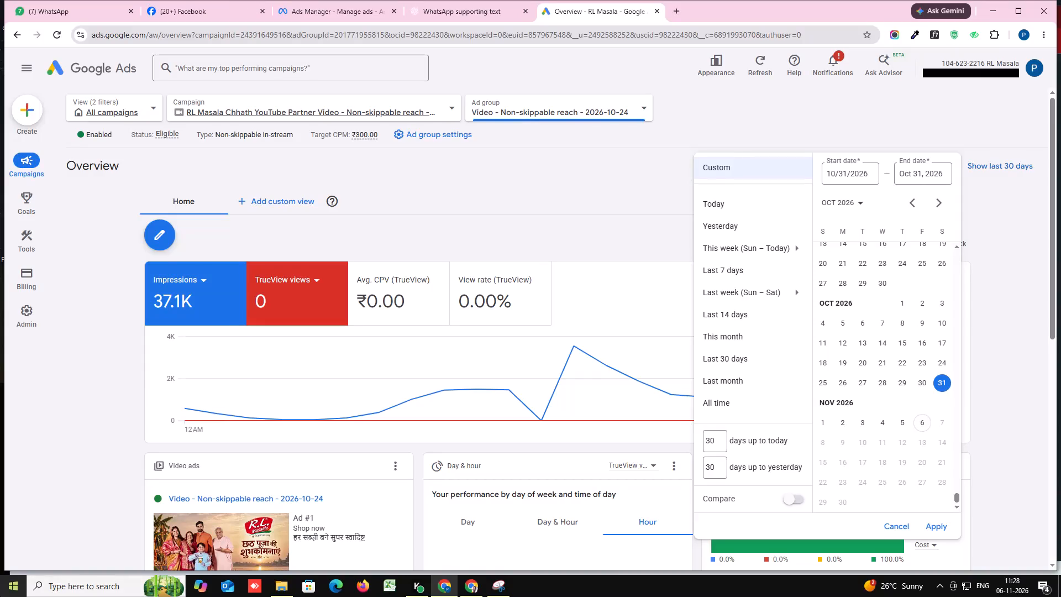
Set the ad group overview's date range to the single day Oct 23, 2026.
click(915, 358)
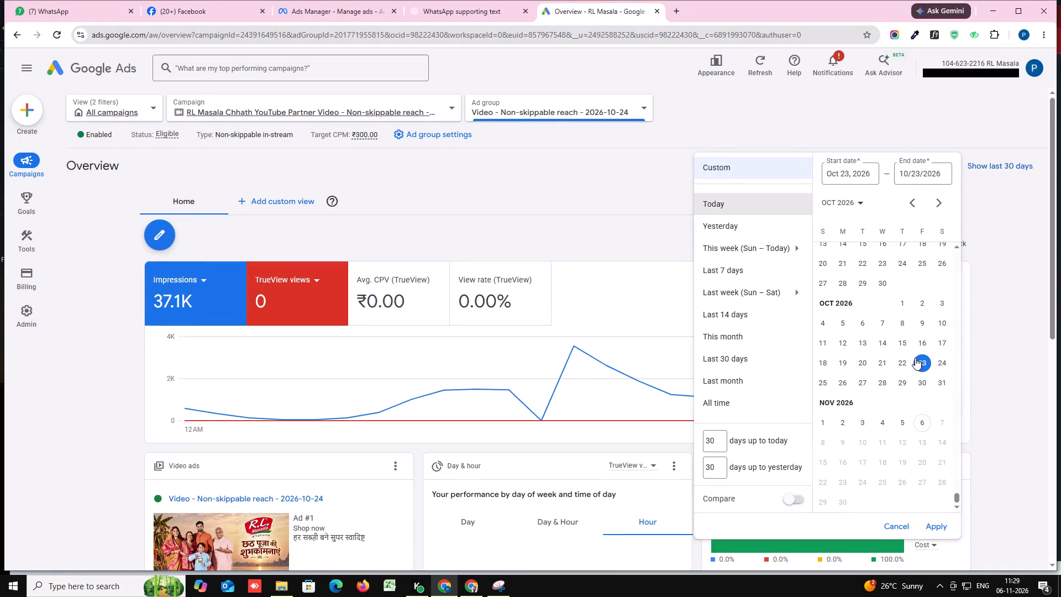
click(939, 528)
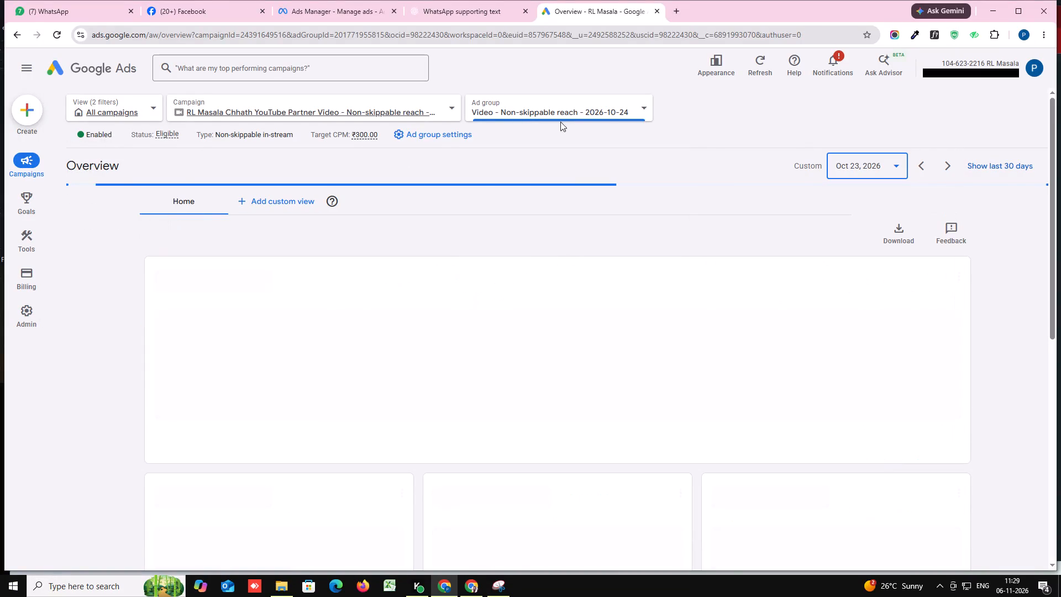
Change the overview's date range to the single day Oct 24, 2026.
click(884, 165)
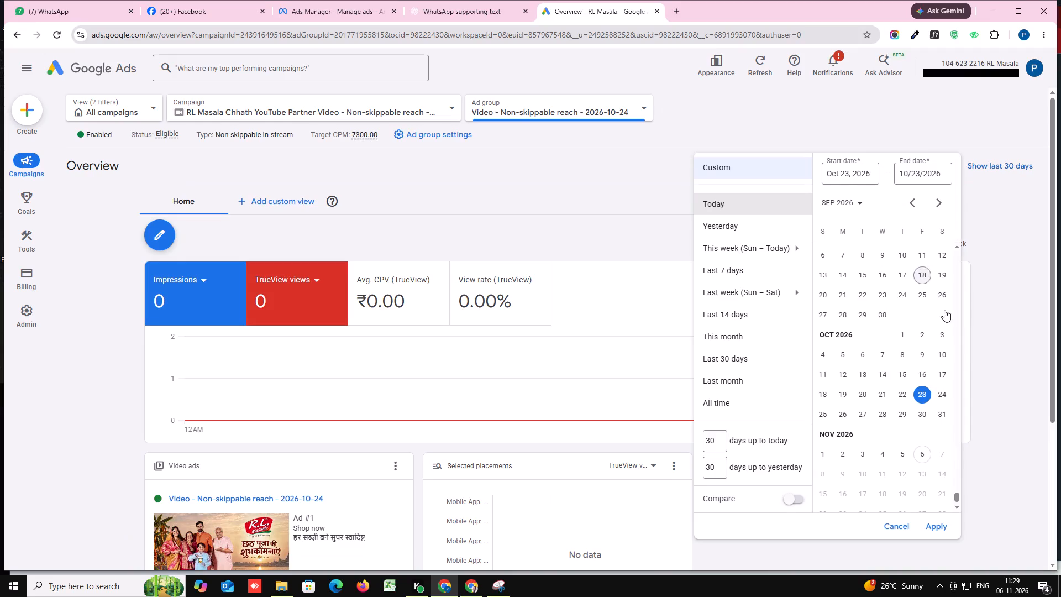
click(944, 395)
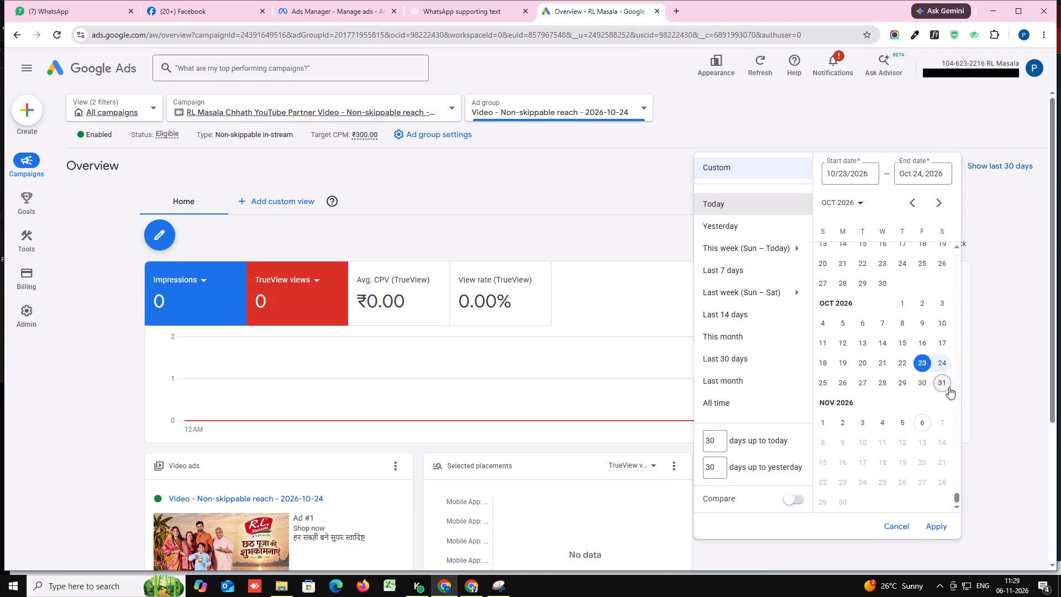
click(942, 364)
click(937, 522)
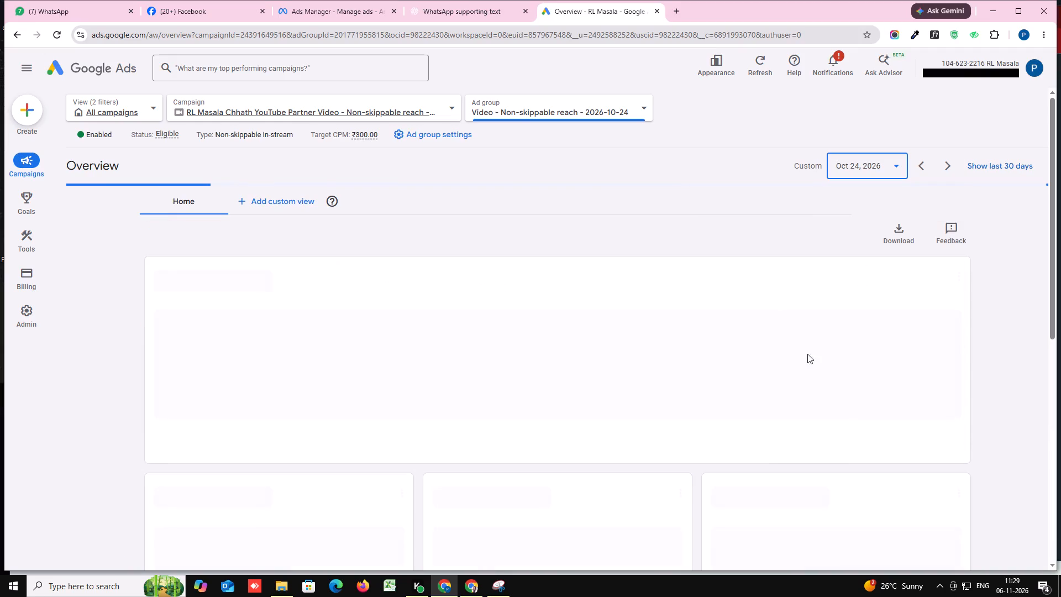
Extend the overview's date range to end on Nov 6, 2026, keeping Oct 24 as the start date.
click(901, 164)
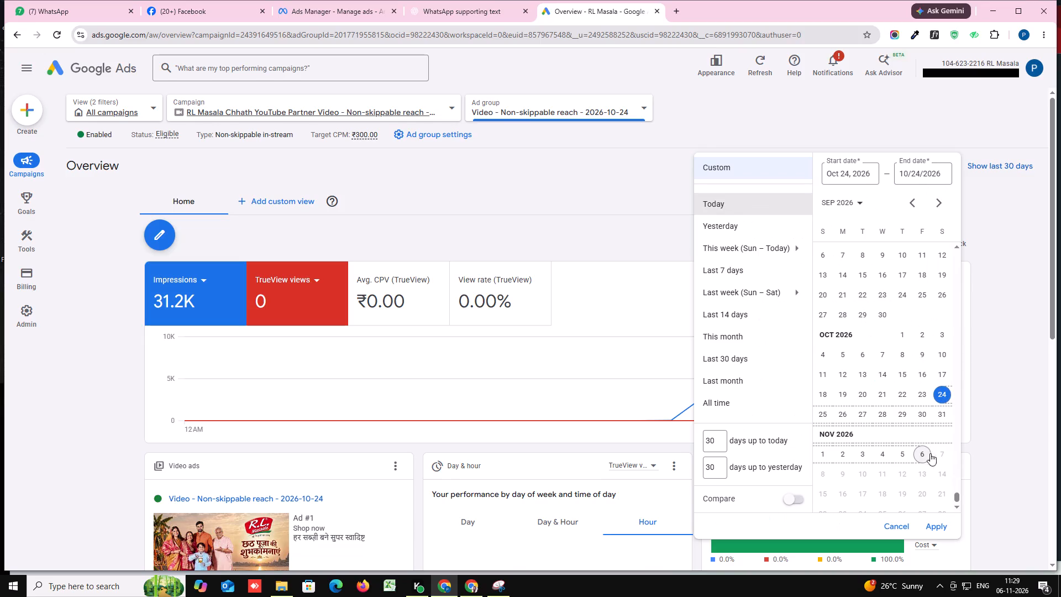
click(918, 454)
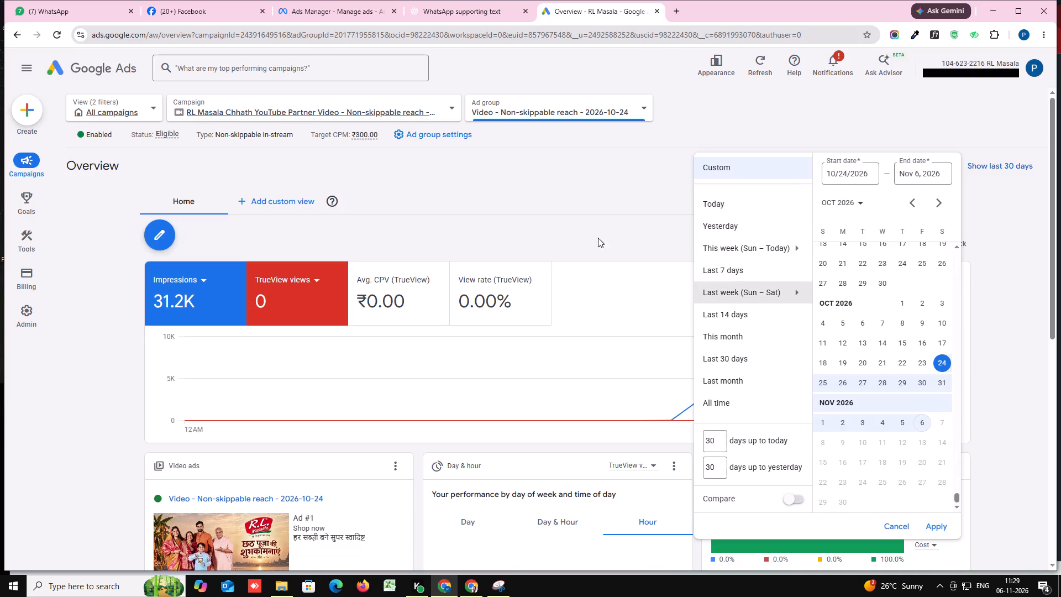
click(941, 527)
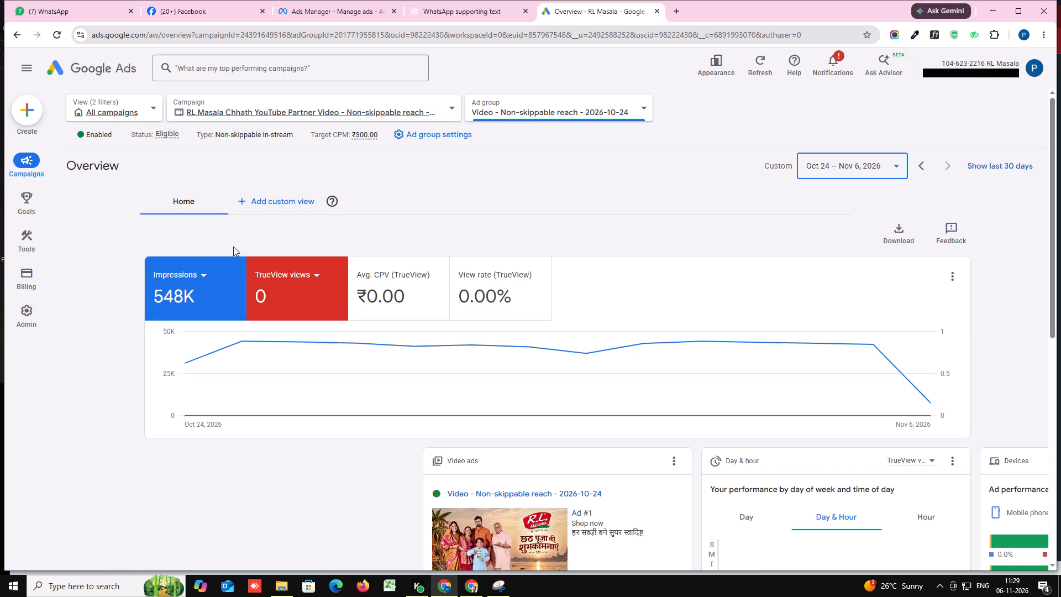
Examine the ad group's video ad, day and hour, device, demographic, audience retention and placement cards for the selected dates.
scroll(112, 338, down, 6)
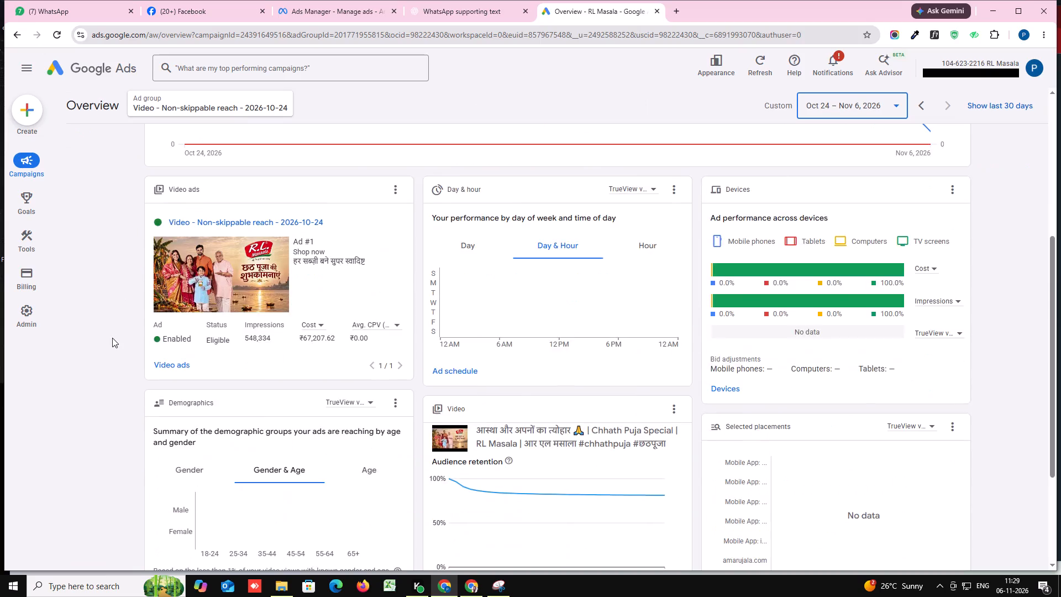
scroll(112, 338, down, 3)
scroll(112, 338, up, 2)
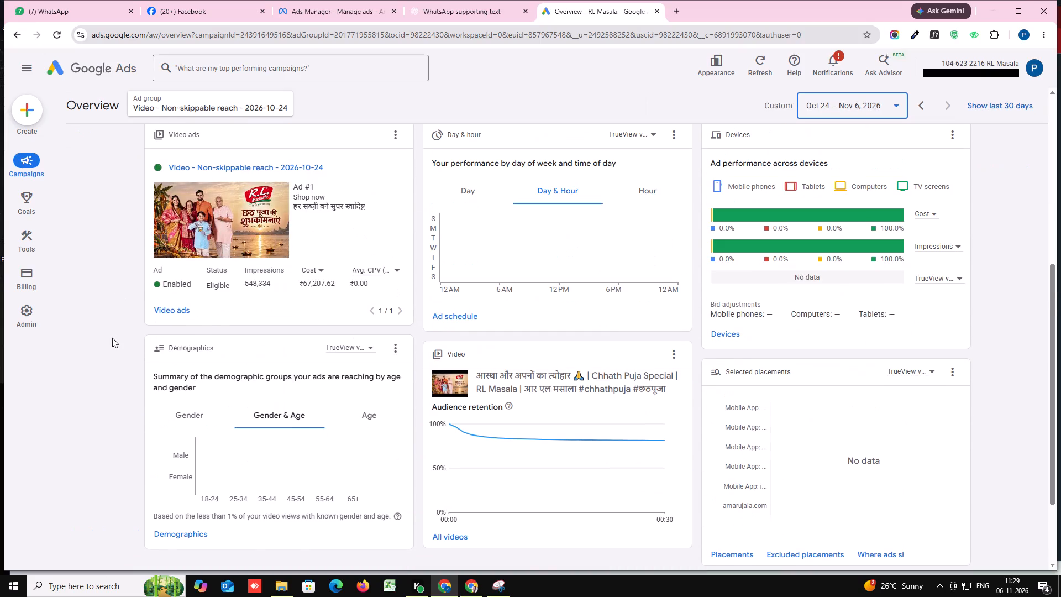
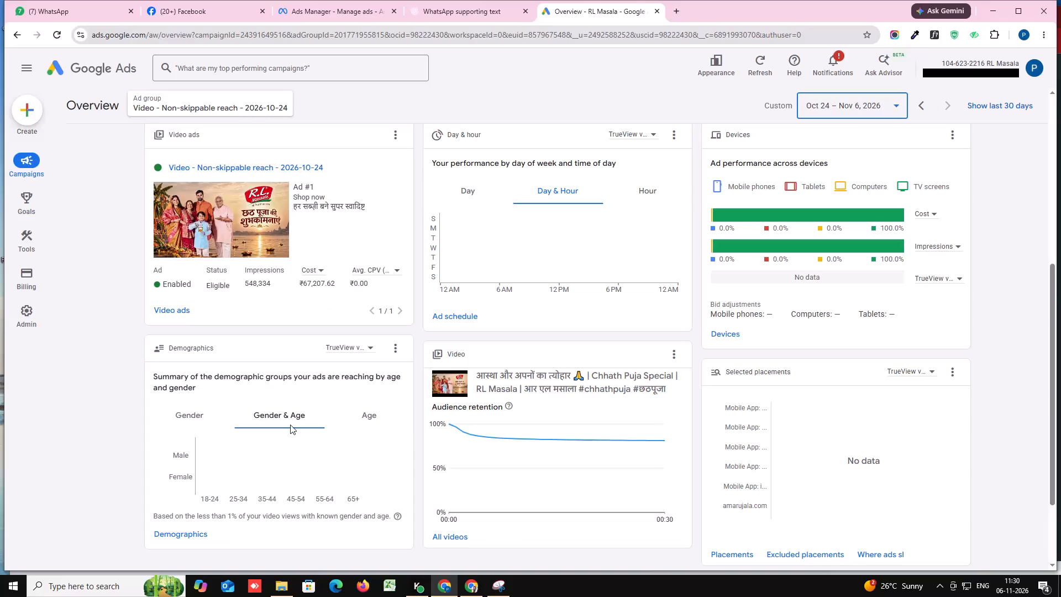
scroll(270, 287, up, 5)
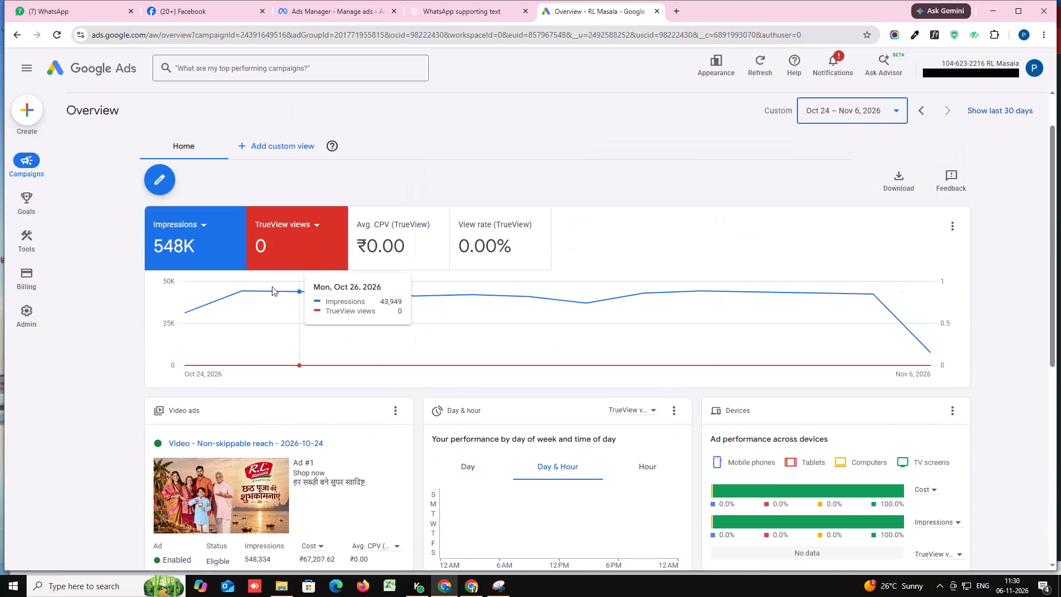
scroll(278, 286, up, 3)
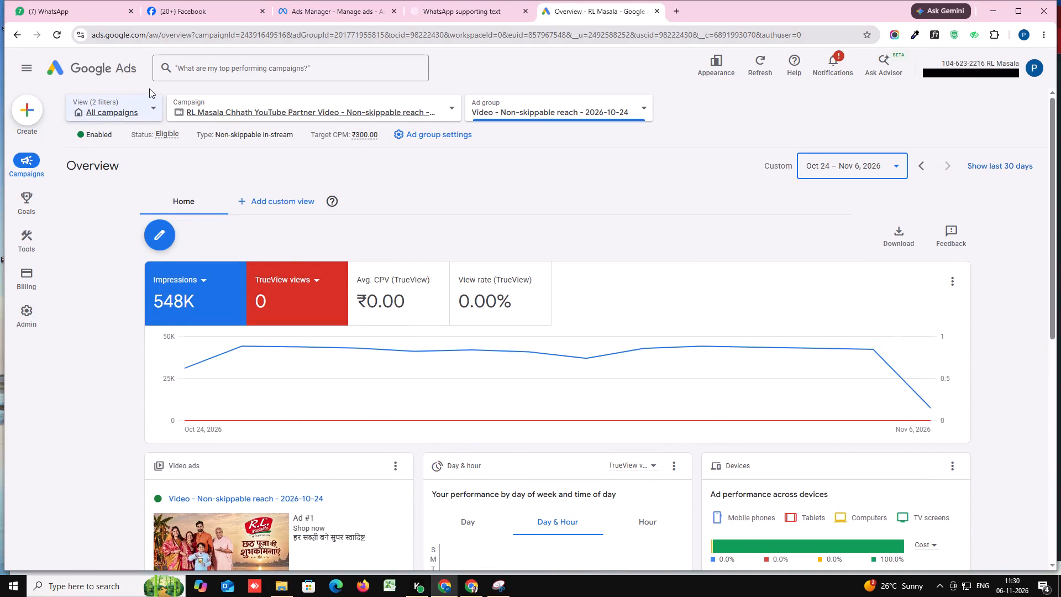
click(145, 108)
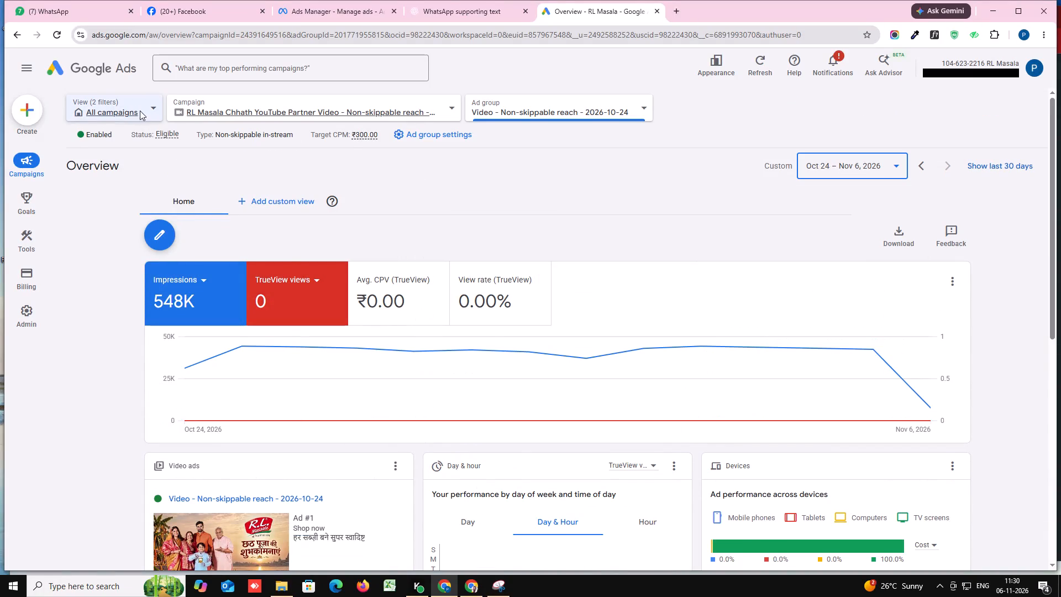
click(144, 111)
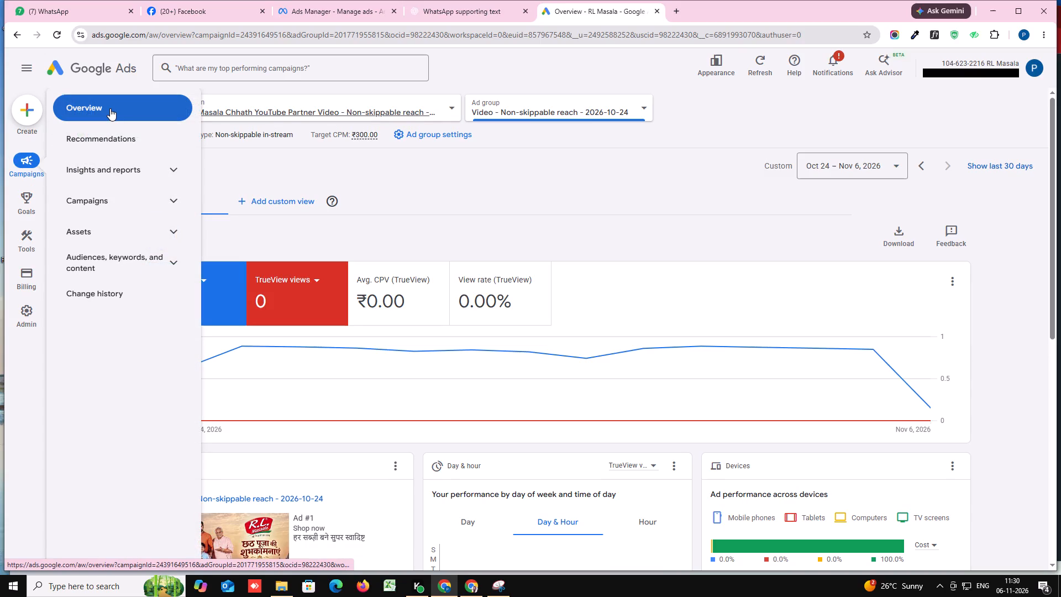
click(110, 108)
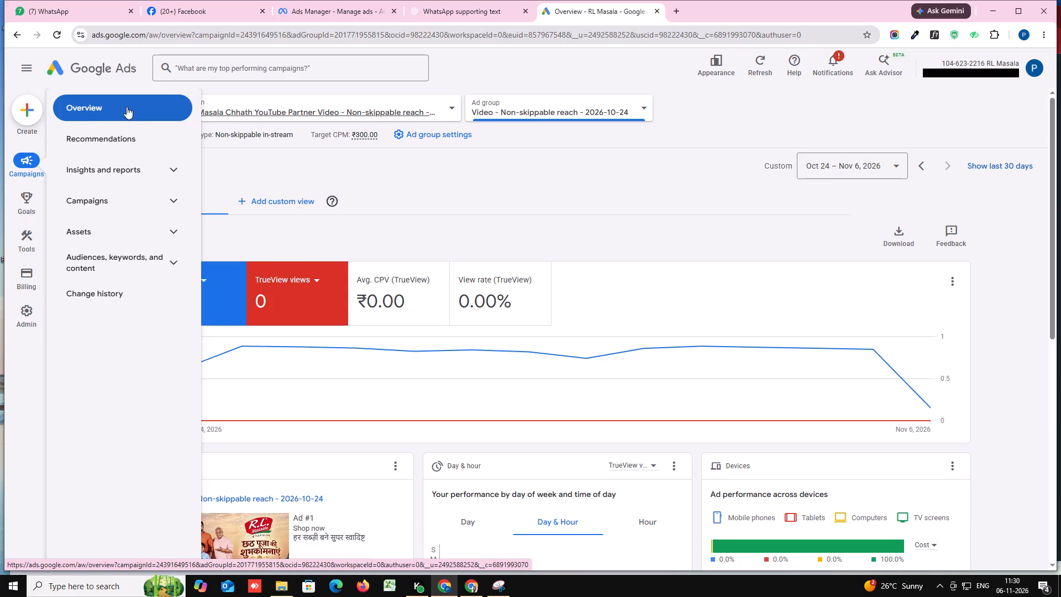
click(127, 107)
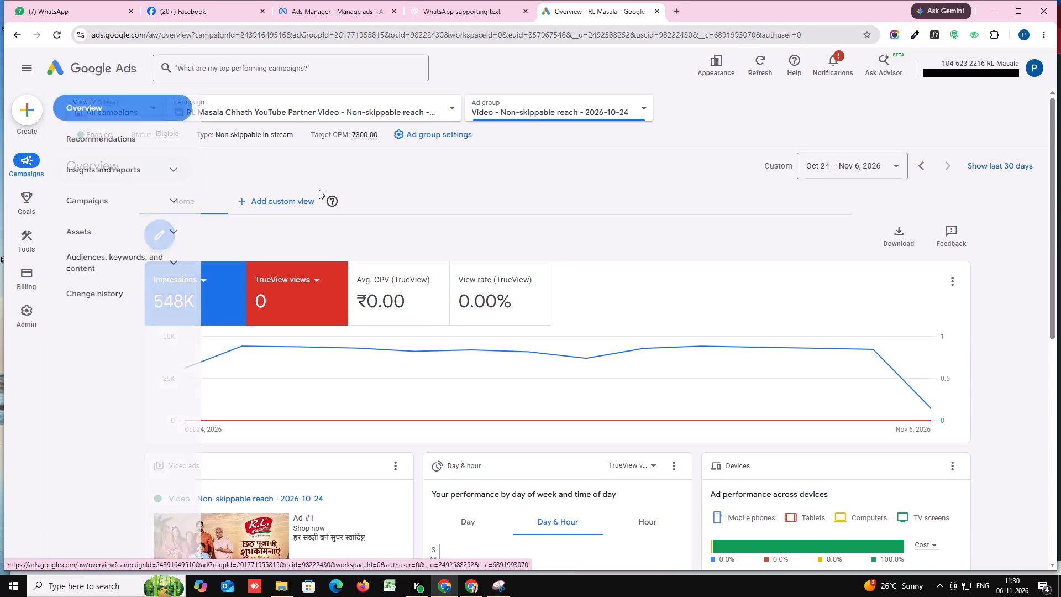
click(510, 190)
Leave the ad group level and open the Campaigns page for the RL Masala Chhath YouTube Partner Video campaign.
click(581, 104)
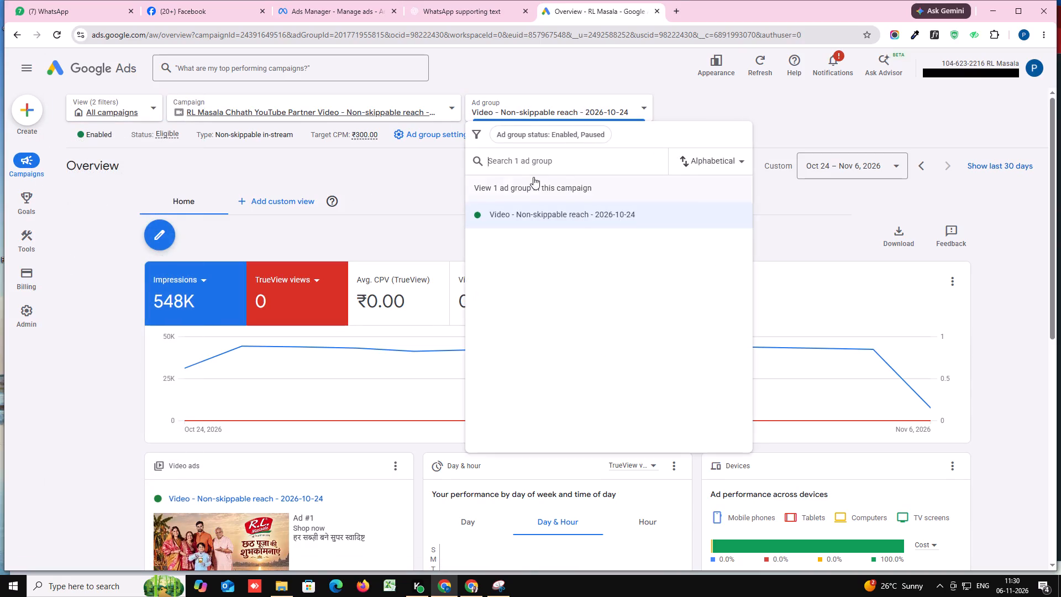
click(522, 187)
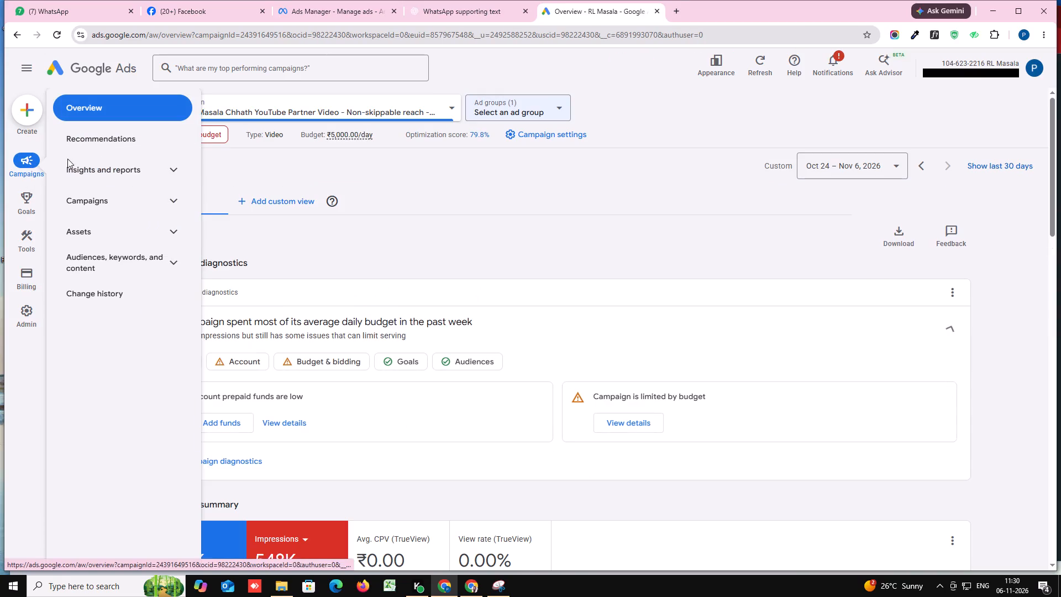
click(133, 200)
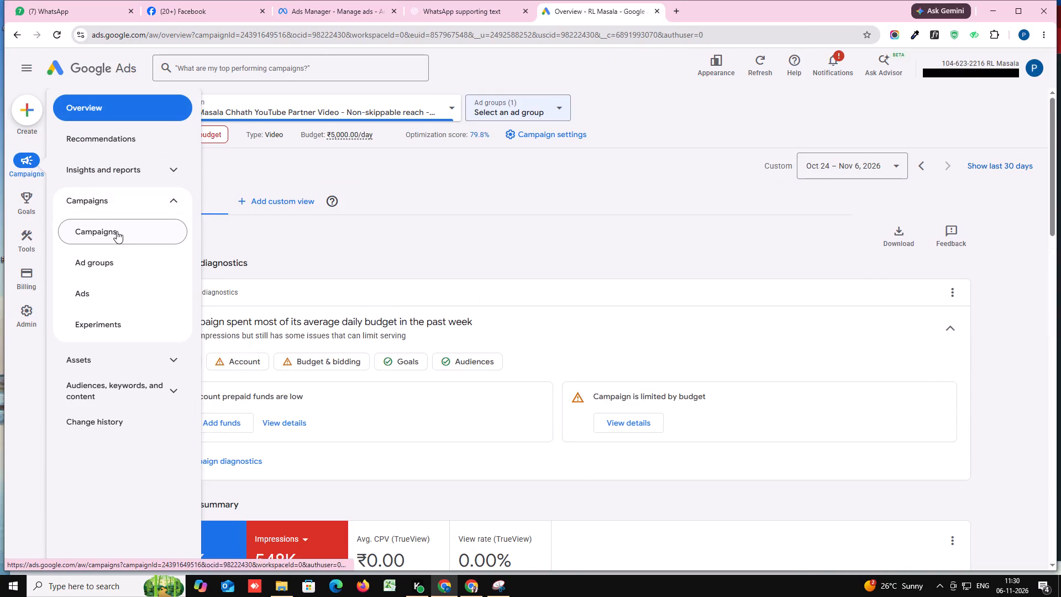
click(117, 231)
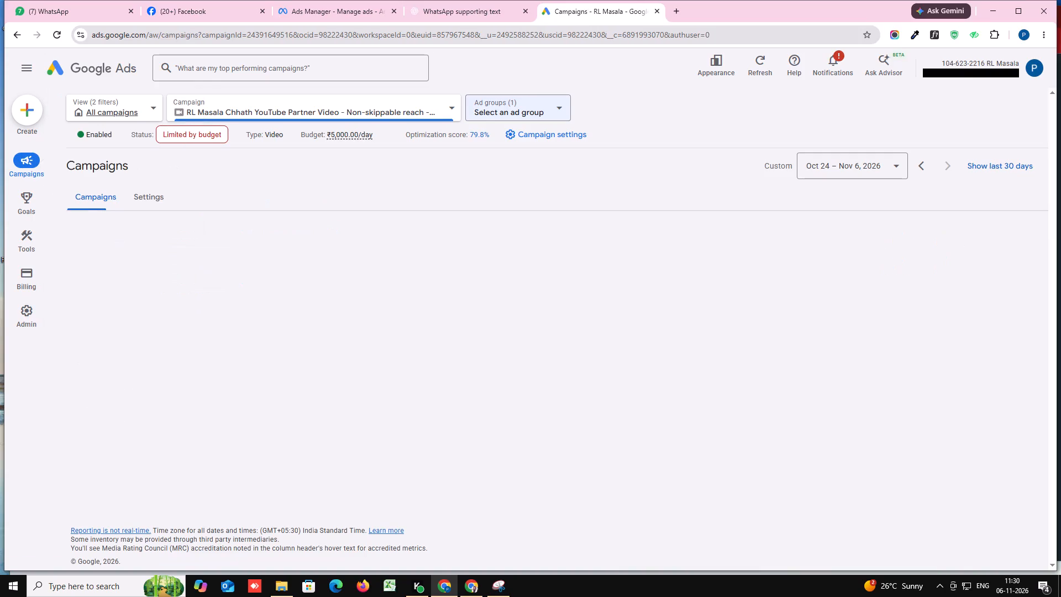
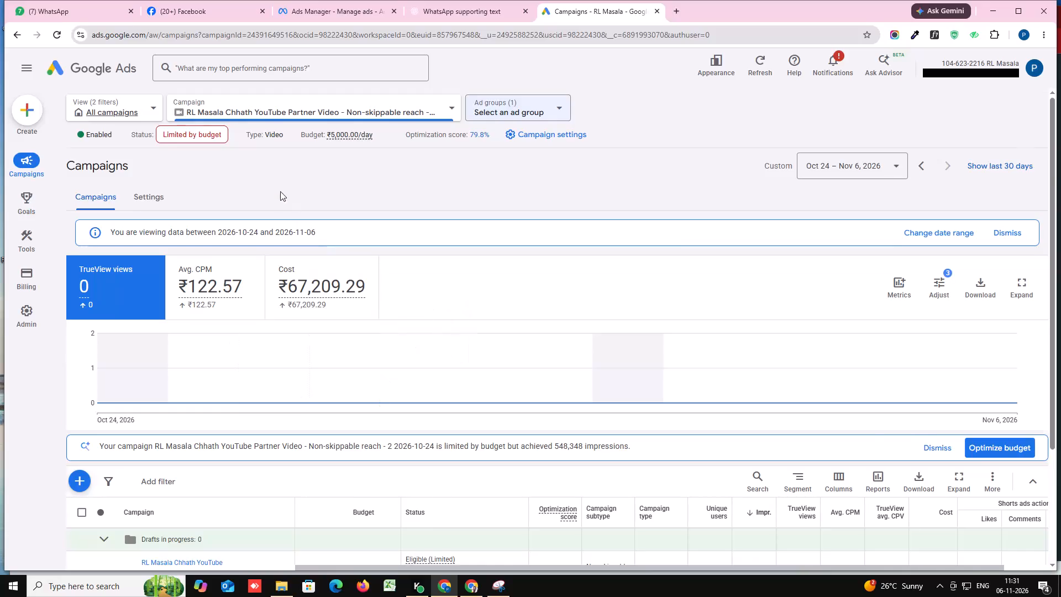
Modify the campaign table's columns by finding and adding the Avg. watch time / impr. metric.
scroll(280, 191, down, 2)
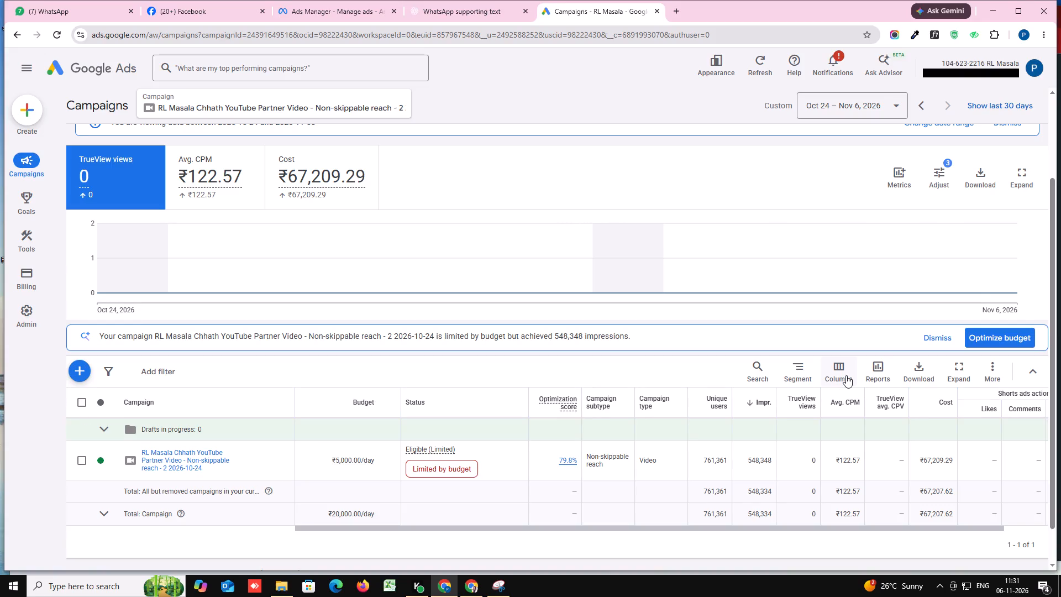
click(846, 375)
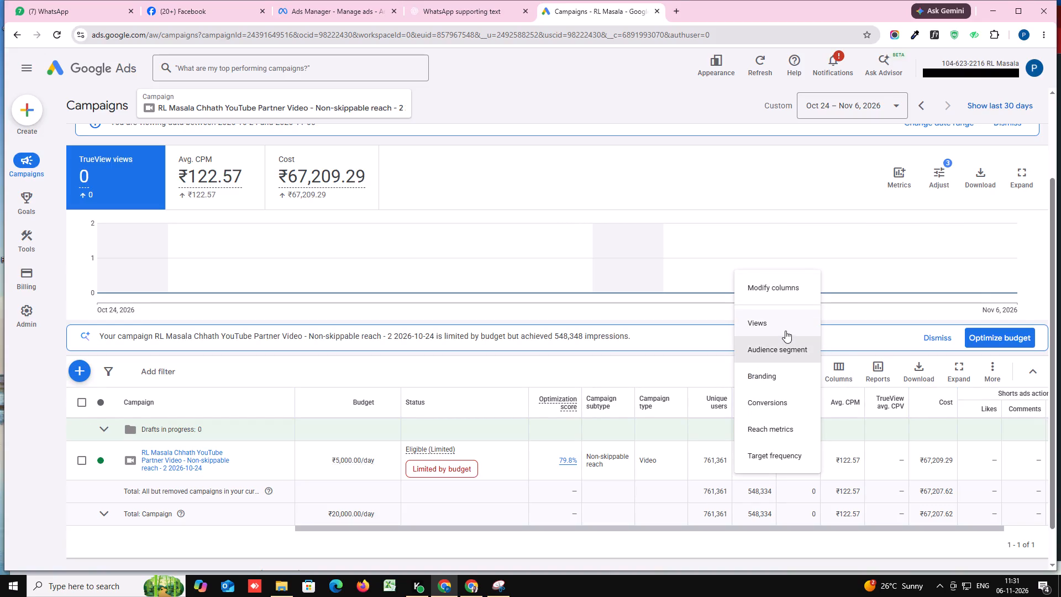
click(786, 289)
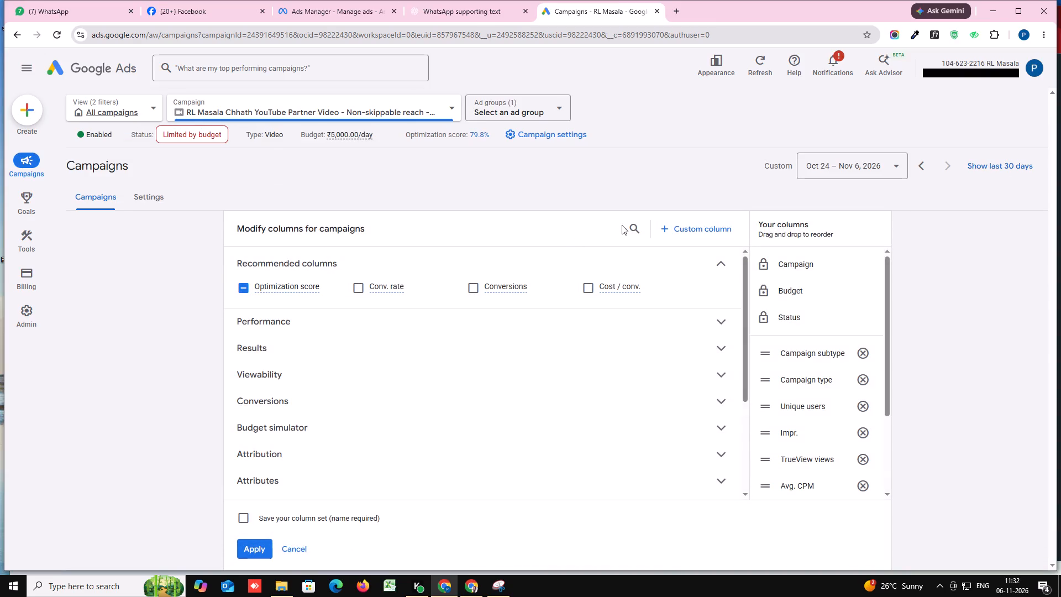
click(632, 227)
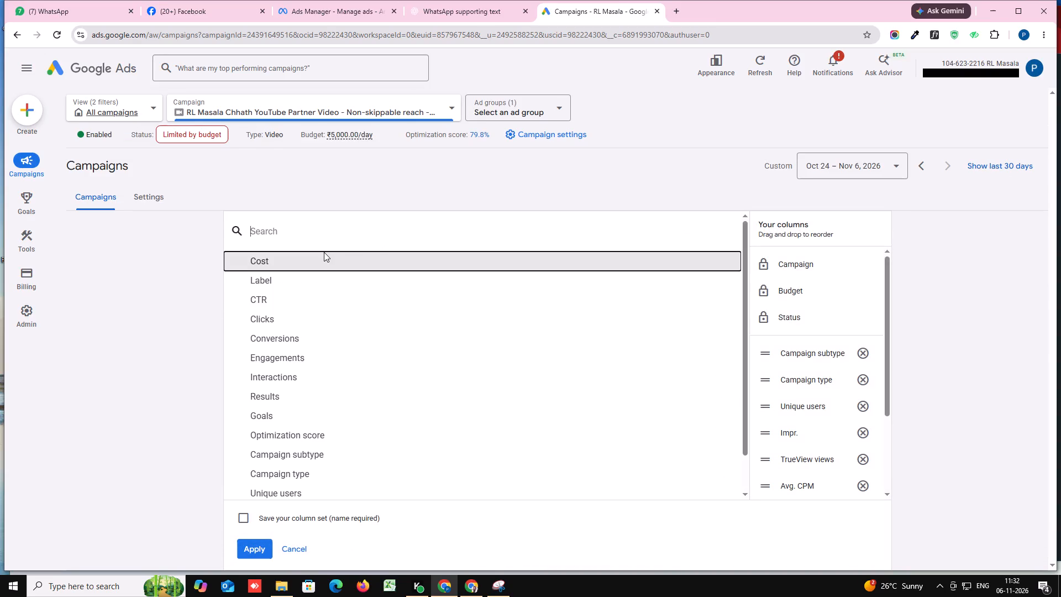
text(vide)
key(o)
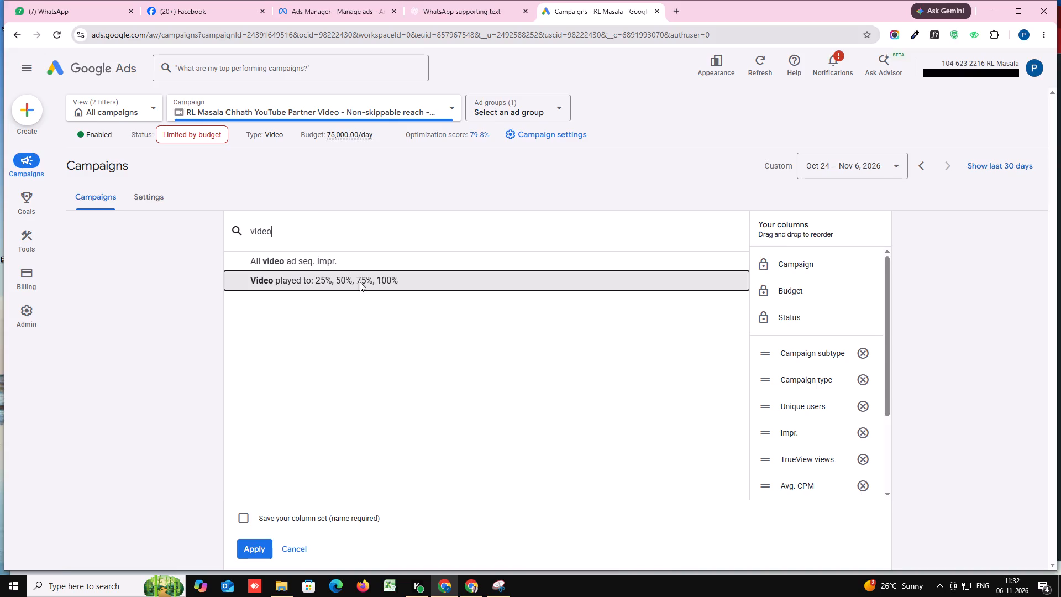
key(BackSpace)
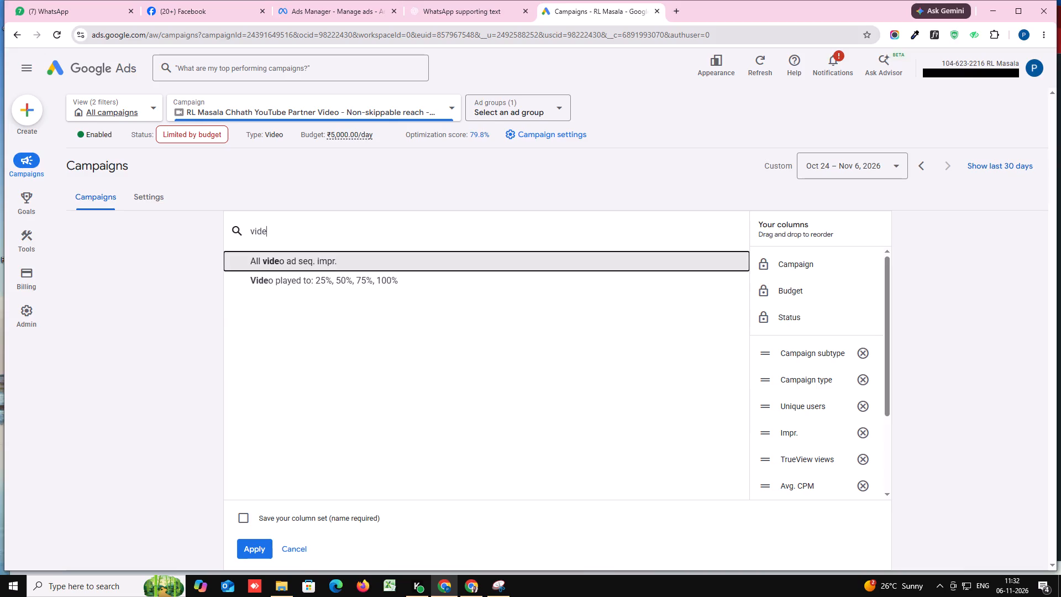
key(BackSpace)
key(BackSpace)
key(BackSpace)
key(BackSpace)
text(avg)
key(space)
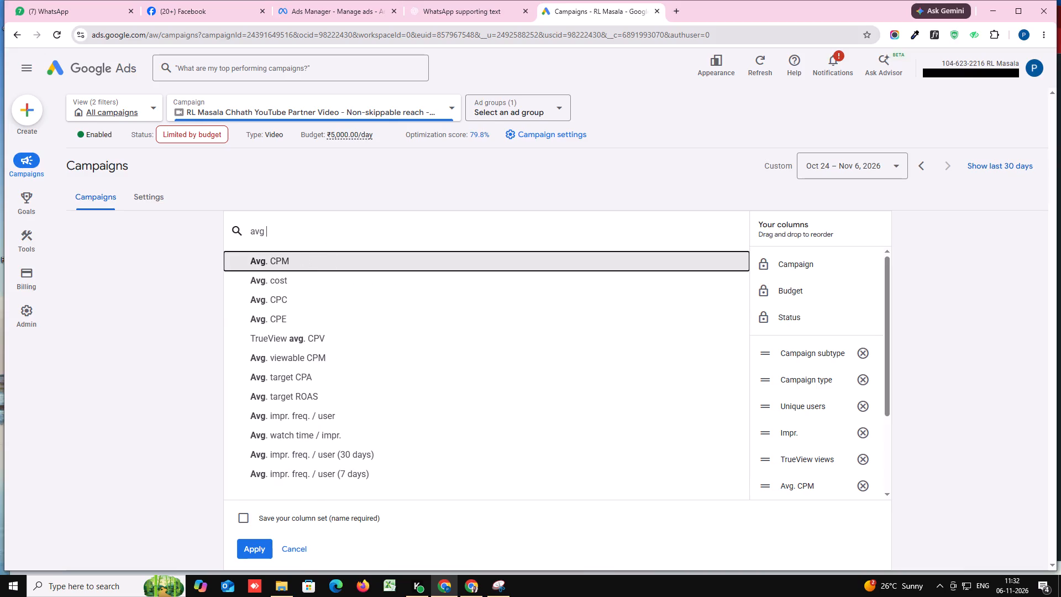
text(wa)
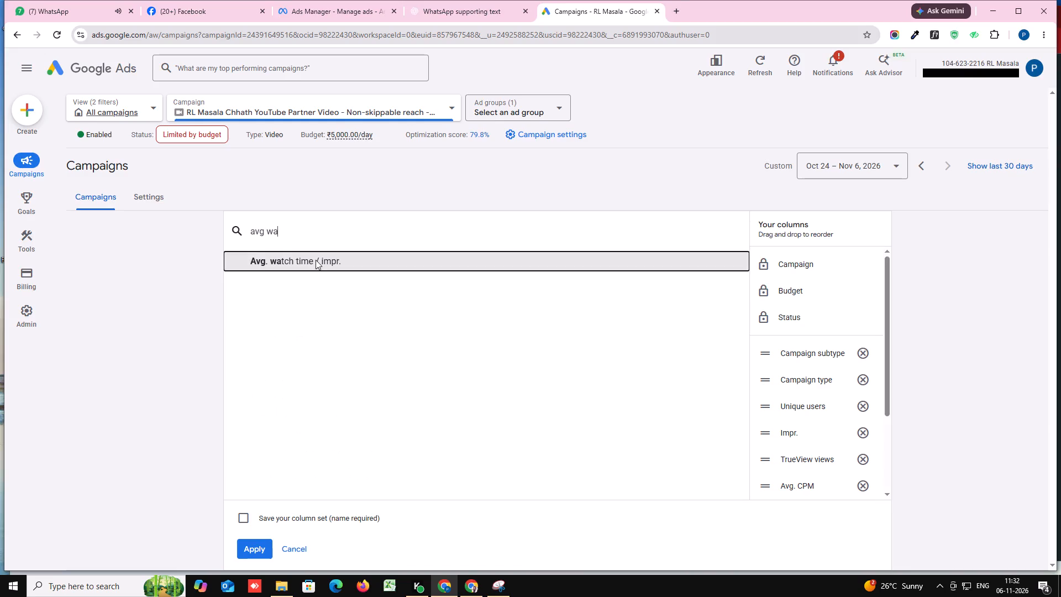
click(316, 260)
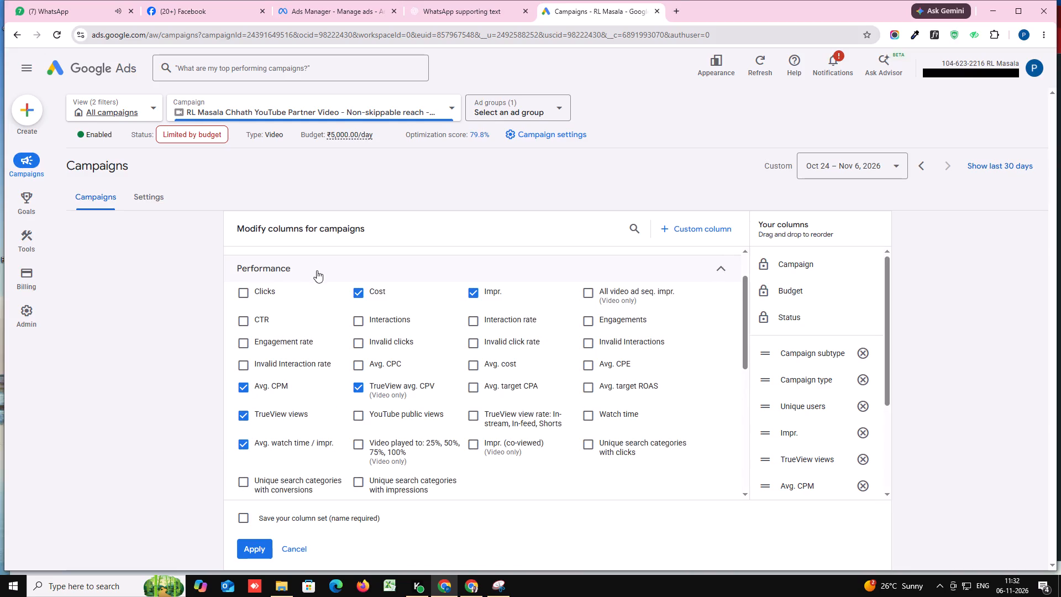
Remove the TrueView avg. CPV, Cost and TrueView views columns and apply the modified column set.
click(358, 385)
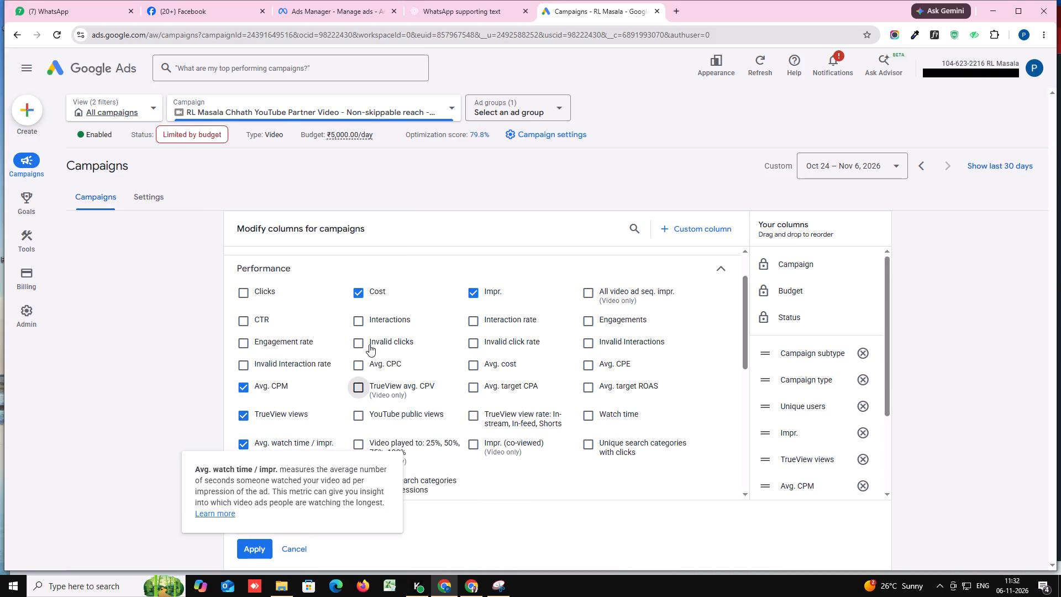
click(359, 294)
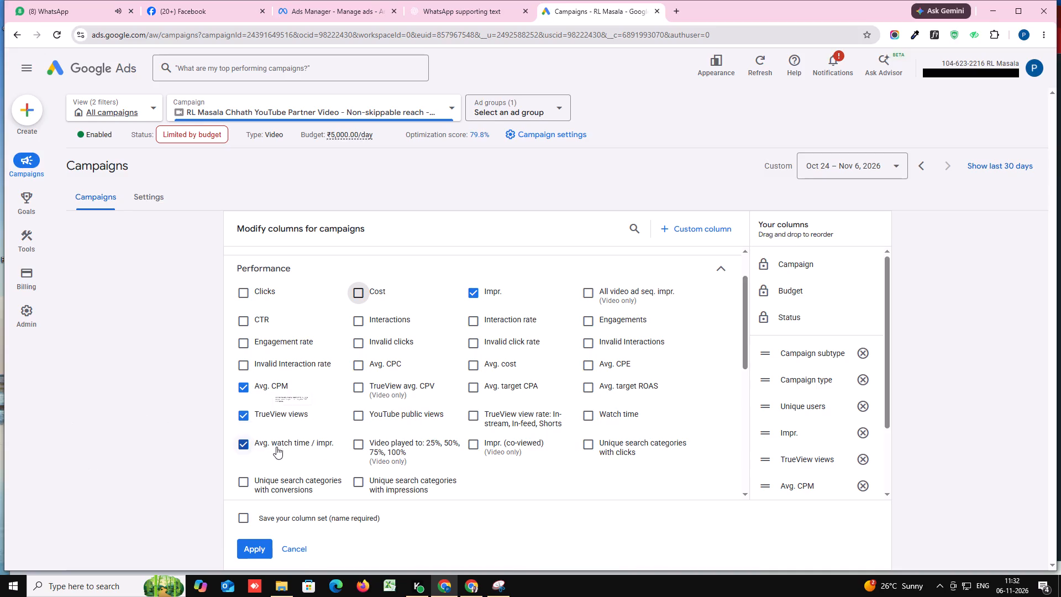
click(241, 416)
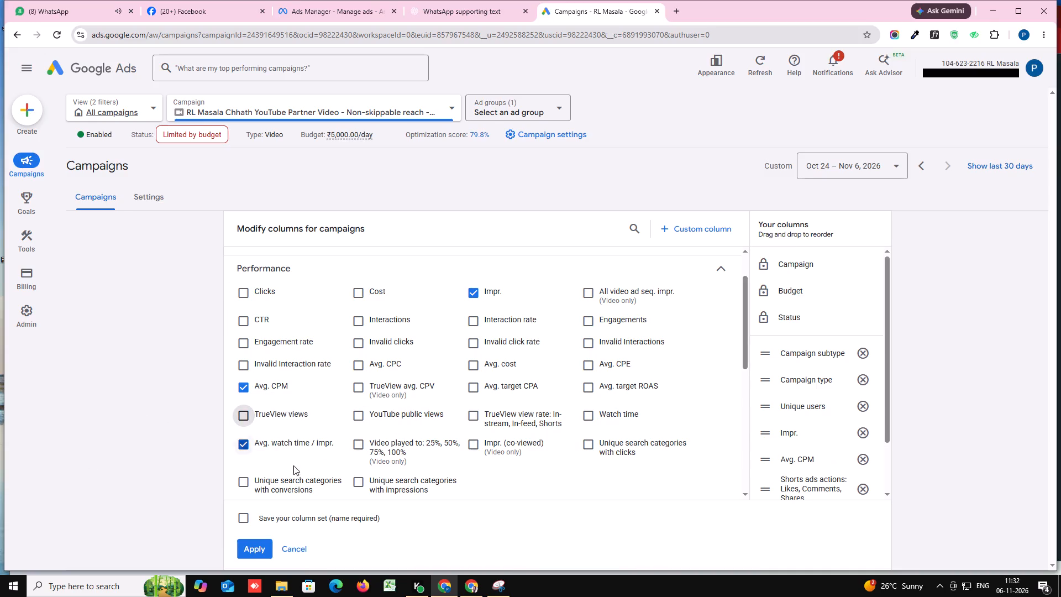
click(260, 544)
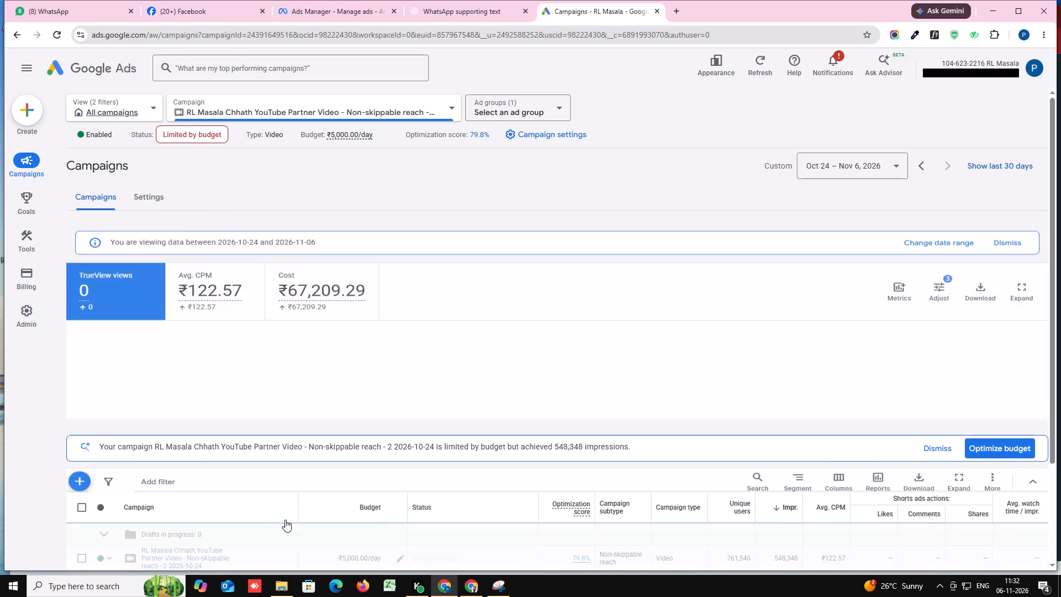
Edit the Custom column set to remove Campaign subtype, Campaign type and Unique users, and apply it.
scroll(357, 385, down, 2)
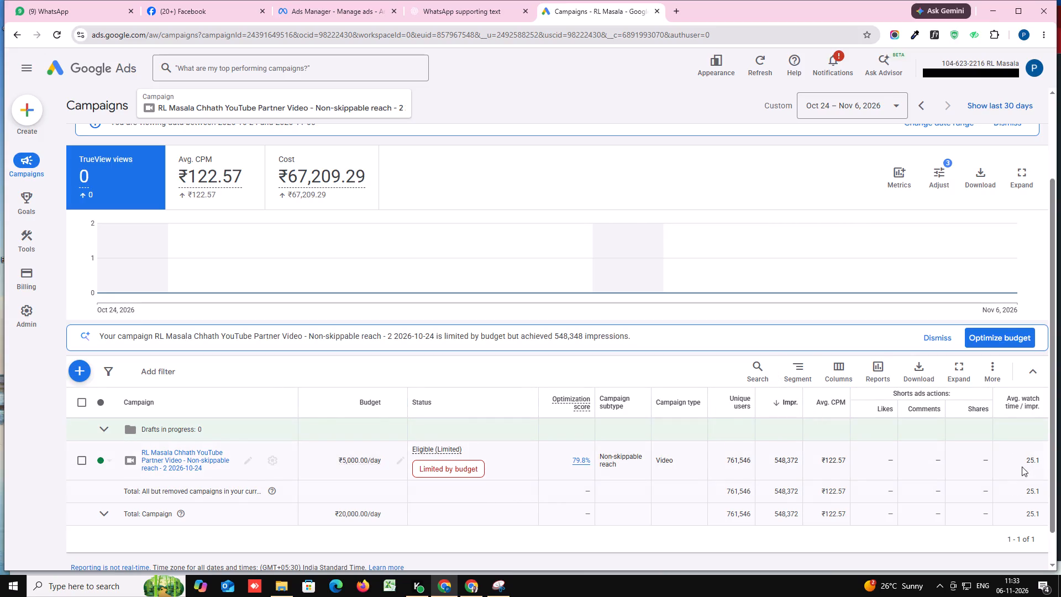
click(841, 376)
click(764, 479)
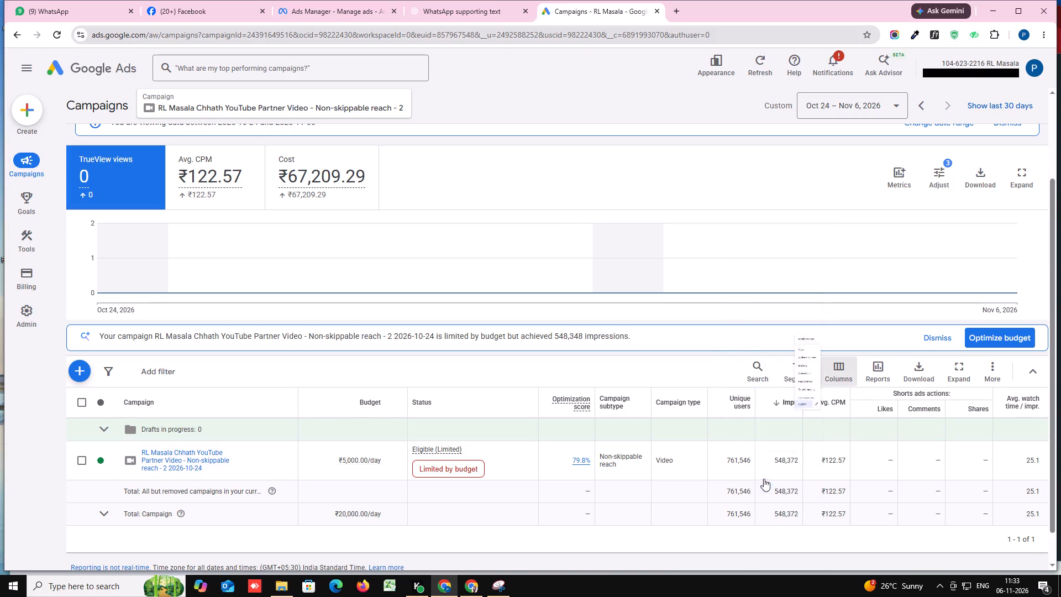
click(836, 368)
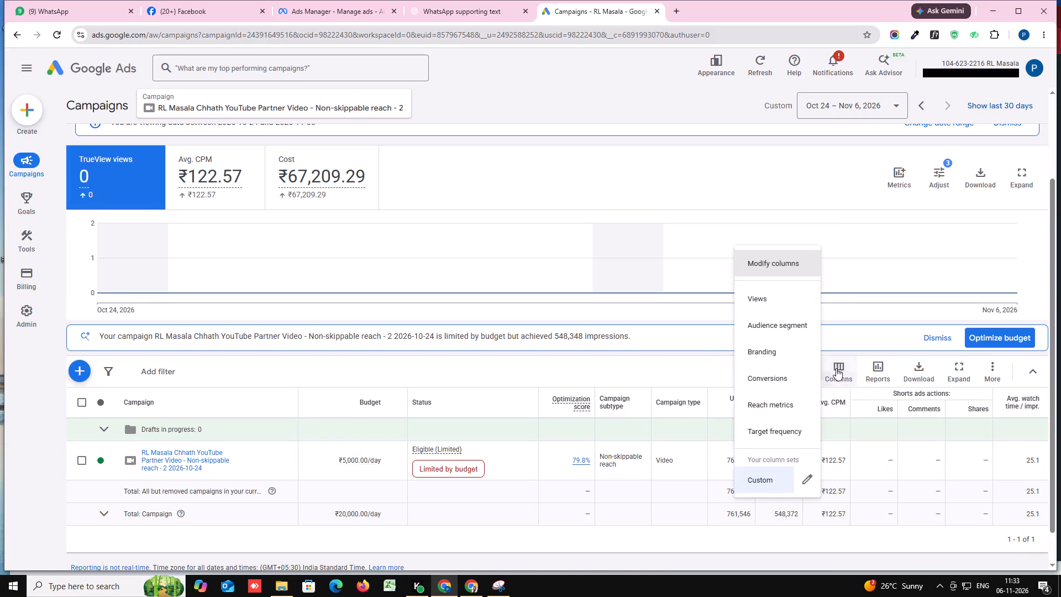
click(802, 485)
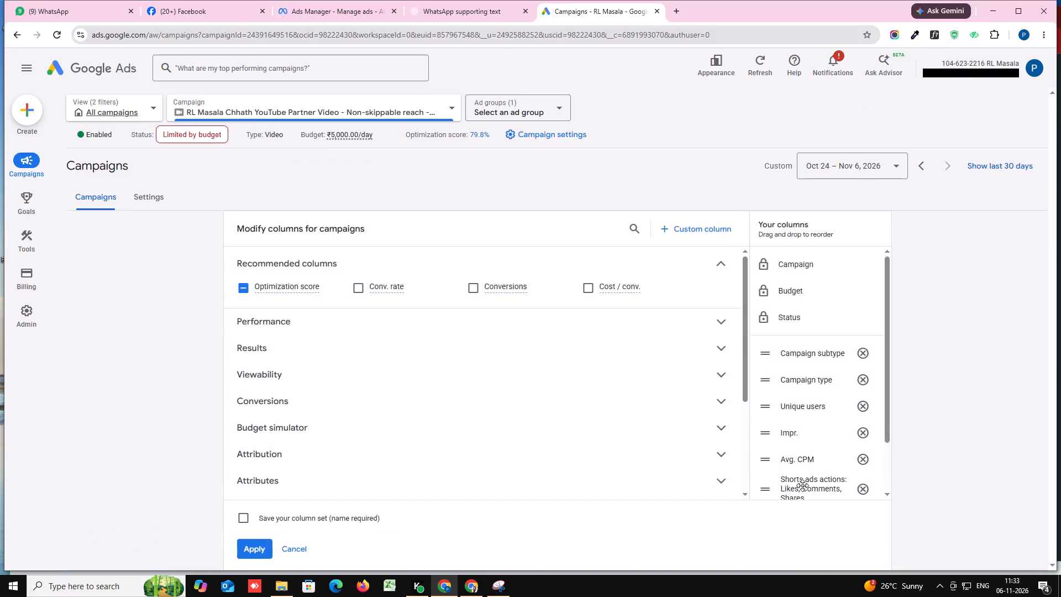
click(859, 353)
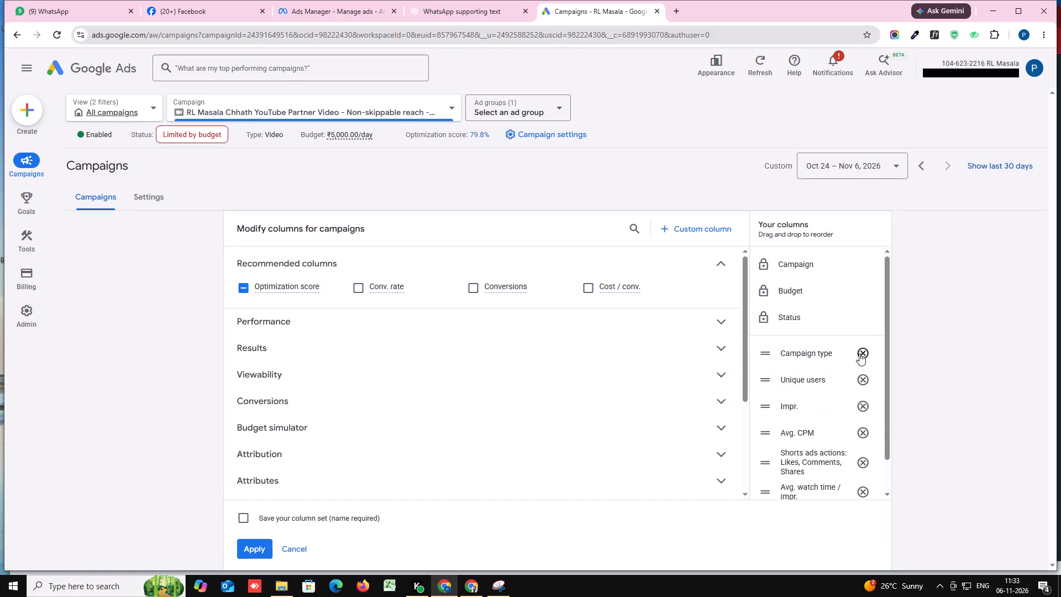
click(859, 353)
click(859, 353)
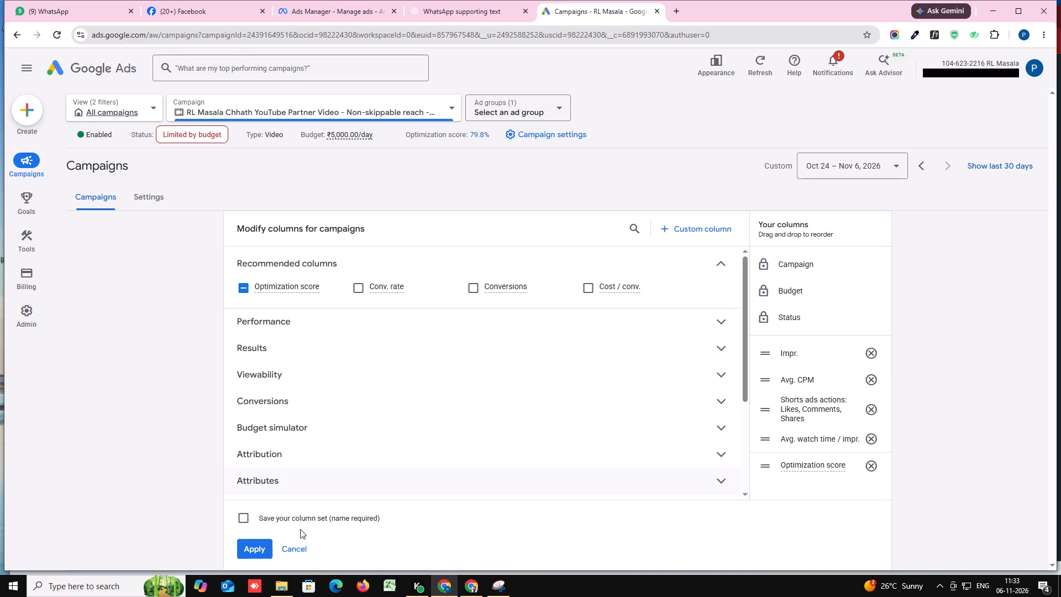
click(252, 547)
Check the campaign table and the columns selected in the Custom column set, reapplying it as is.
scroll(463, 438, down, 2)
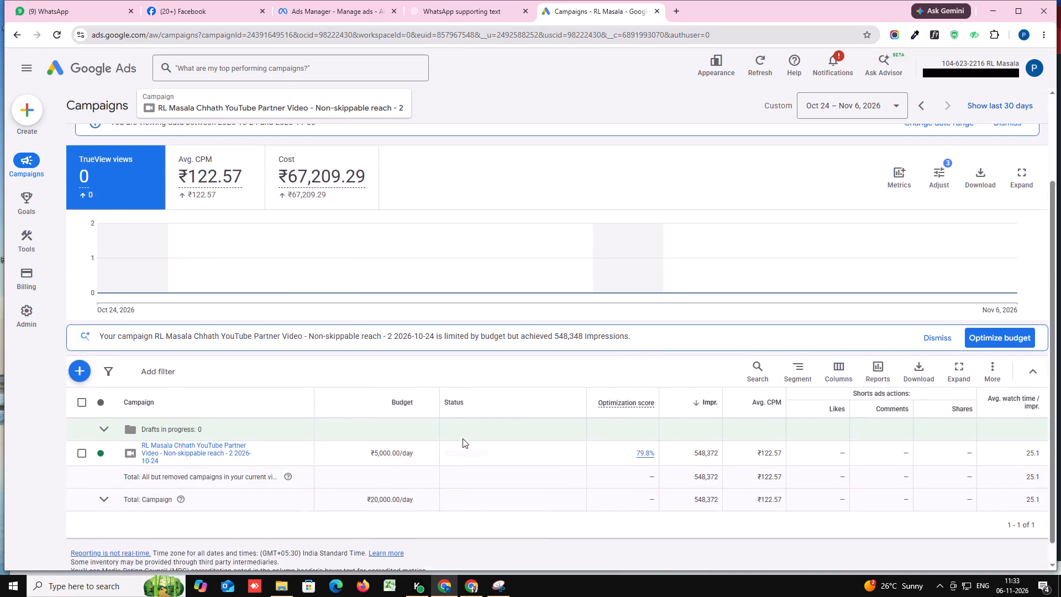
scroll(463, 438, down, 1)
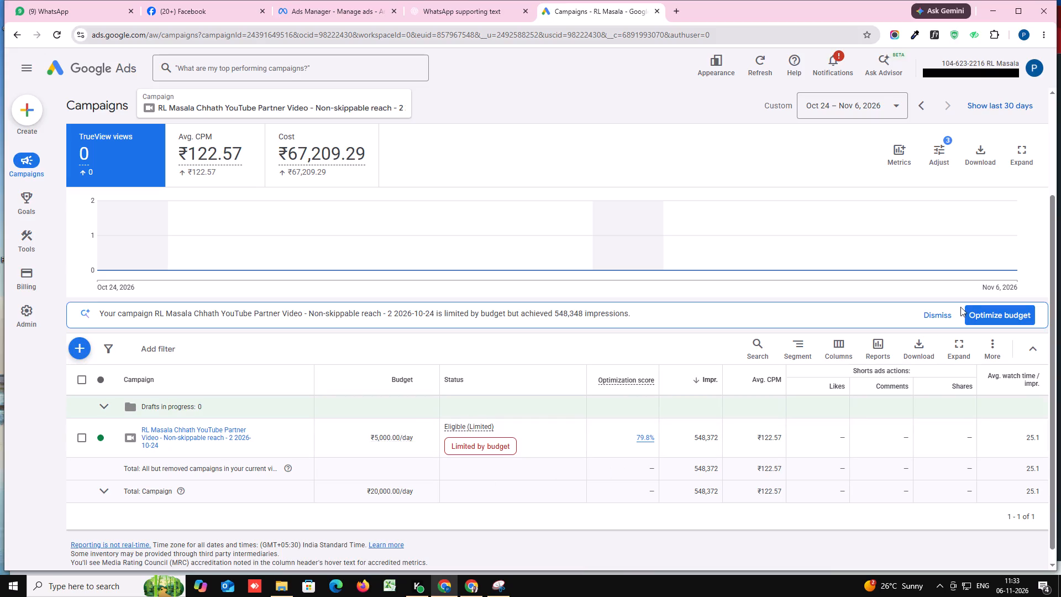
click(839, 353)
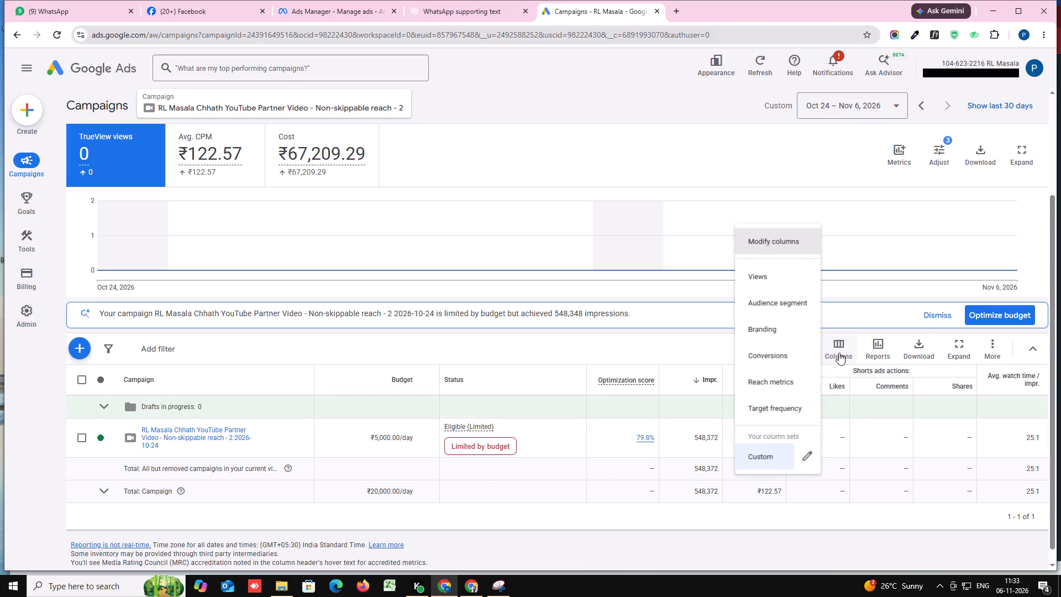
click(800, 453)
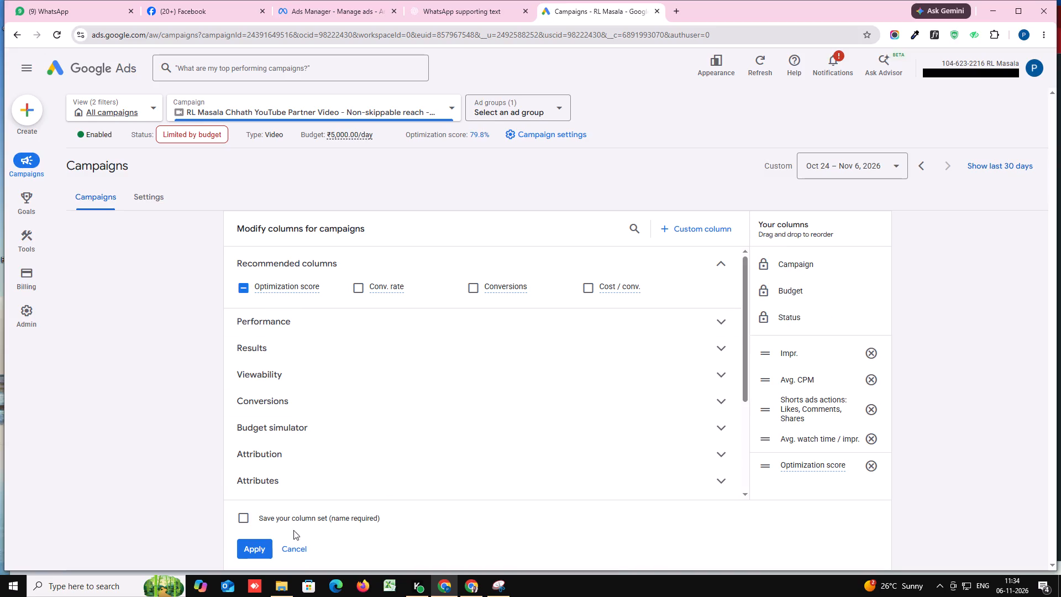
click(259, 547)
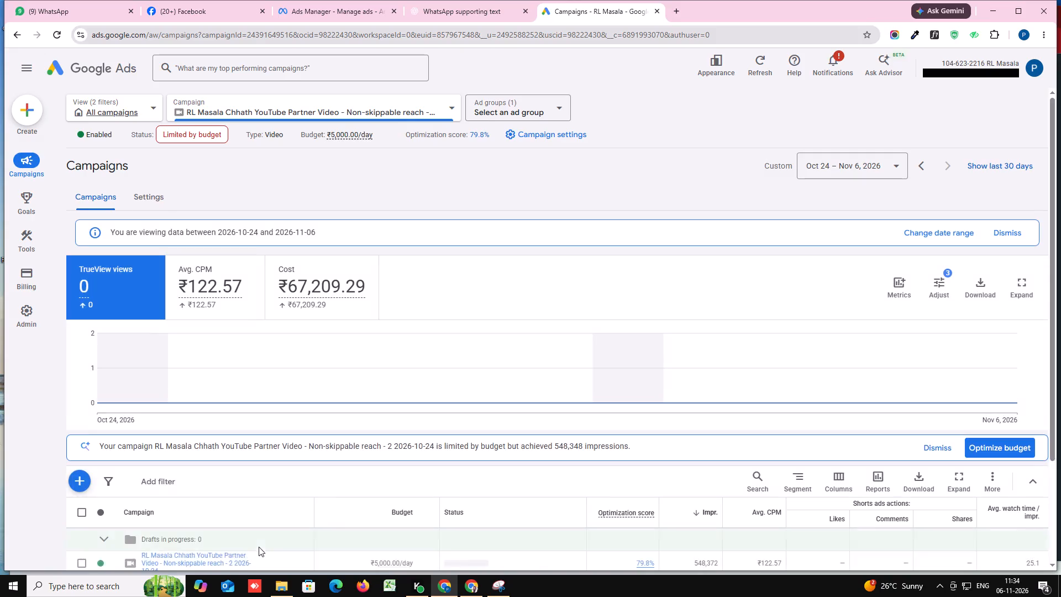
Switch to Snipping Tool and start a new snip to capture the campaign table with its customised columns.
scroll(484, 451, down, 2)
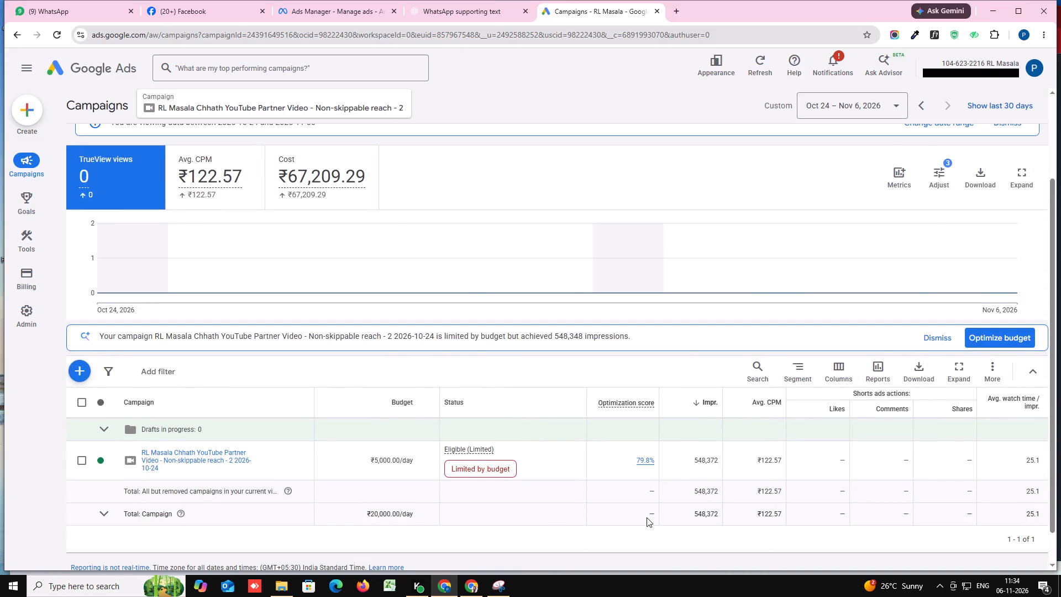
scroll(458, 510, down, 1)
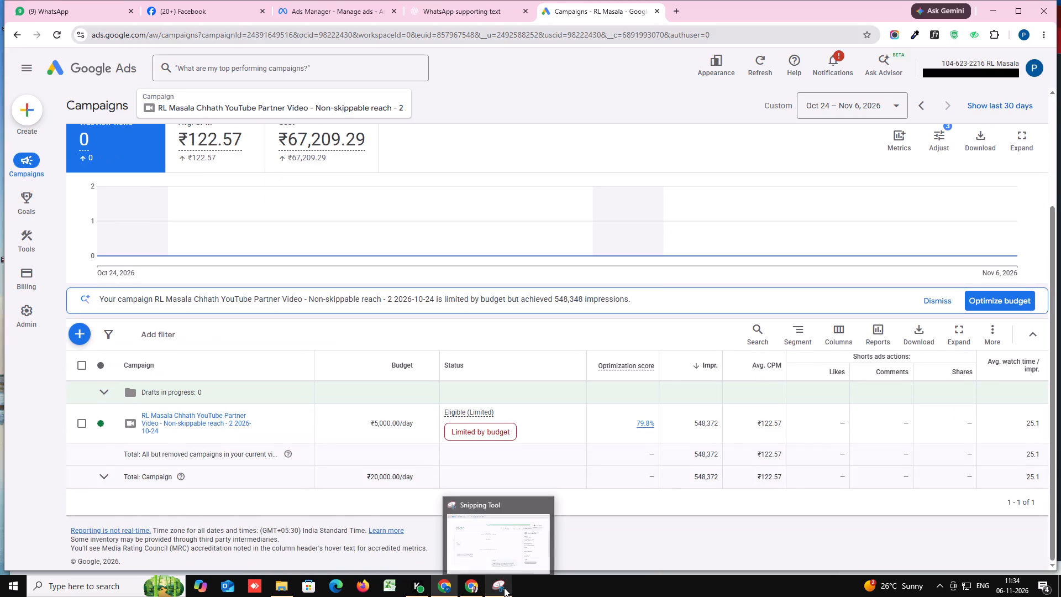
click(504, 588)
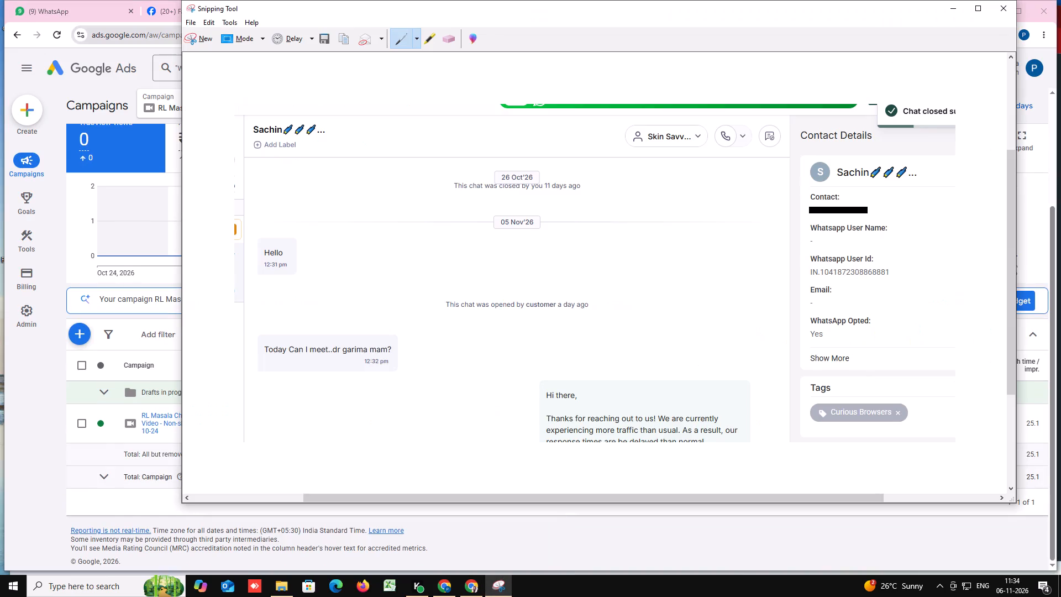
click(202, 40)
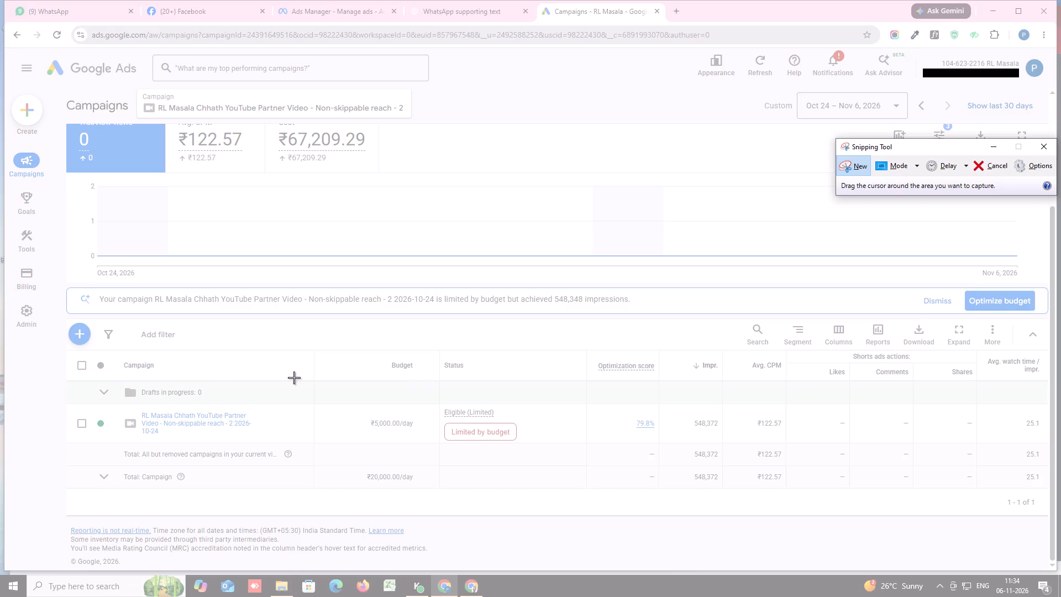
click(854, 169)
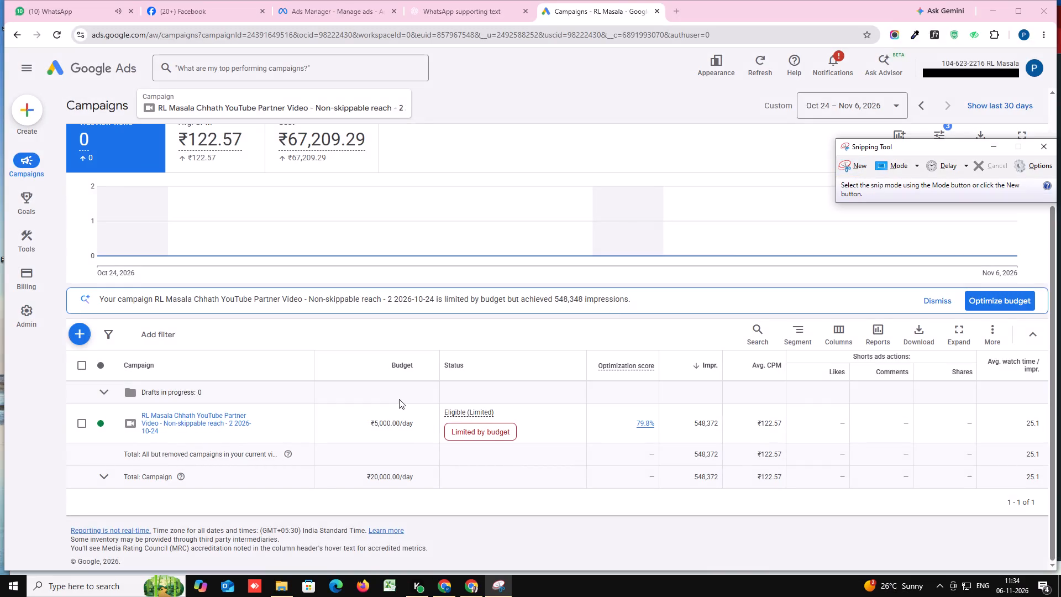
Capture a Snipping Tool snip of the campaign table from its column headers through the RL Masala Chhath campaign row.
scroll(395, 434, down, 1)
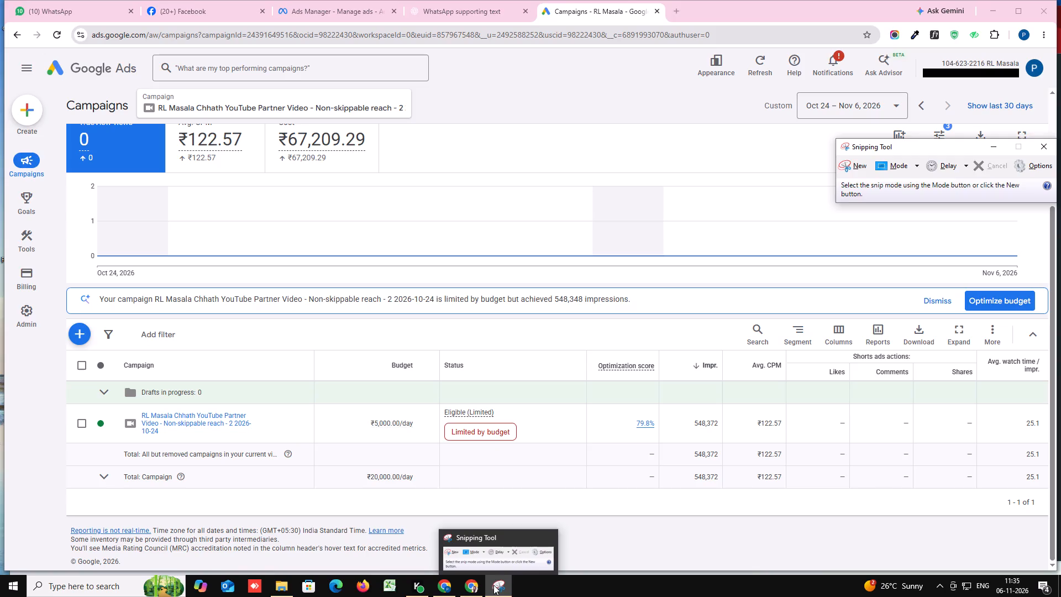
click(493, 585)
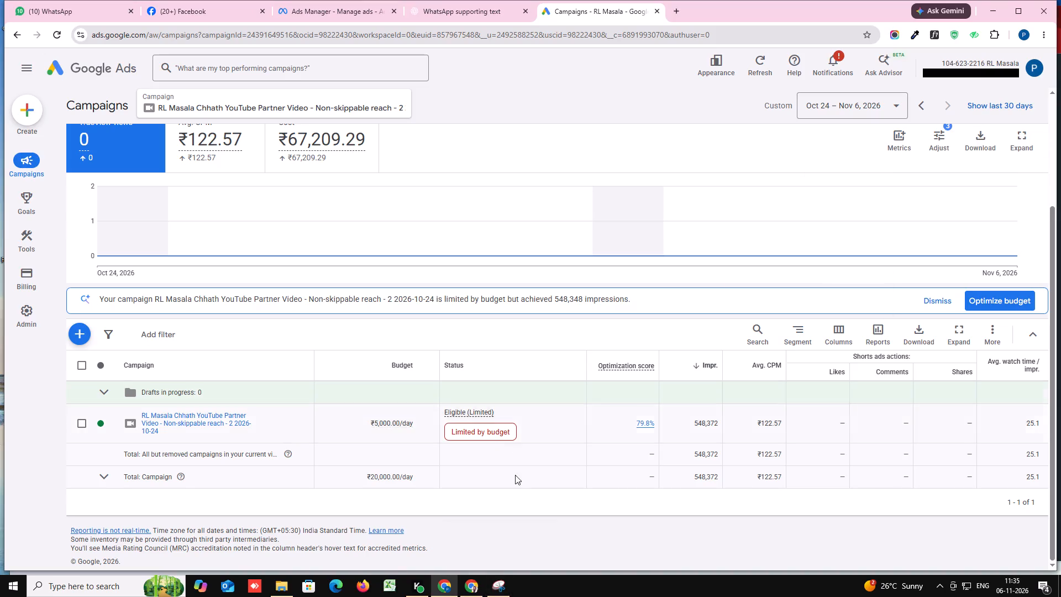
click(501, 584)
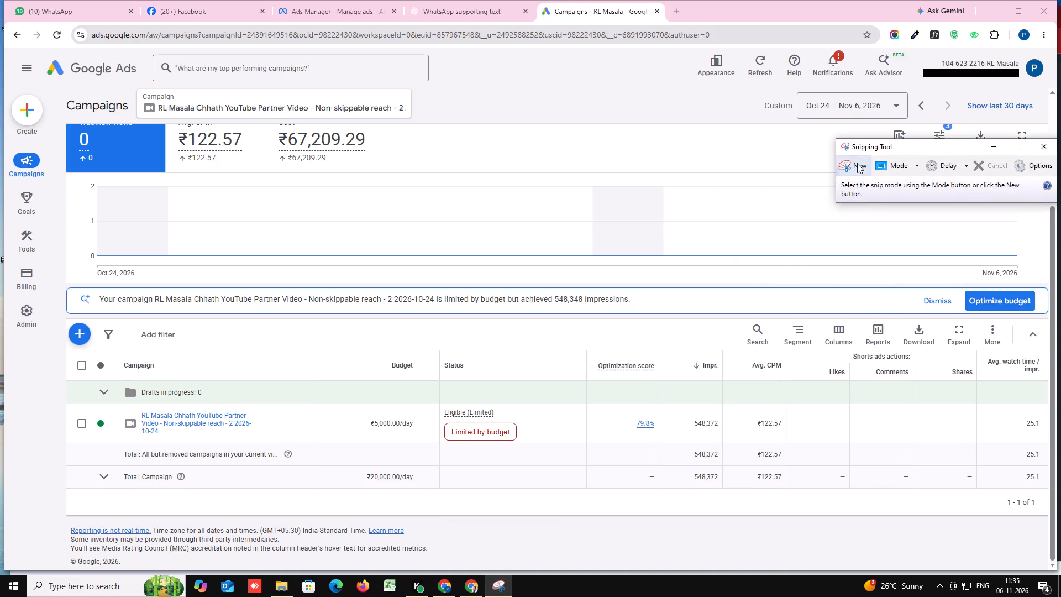
click(857, 164)
drag(65, 339, 510, 458)
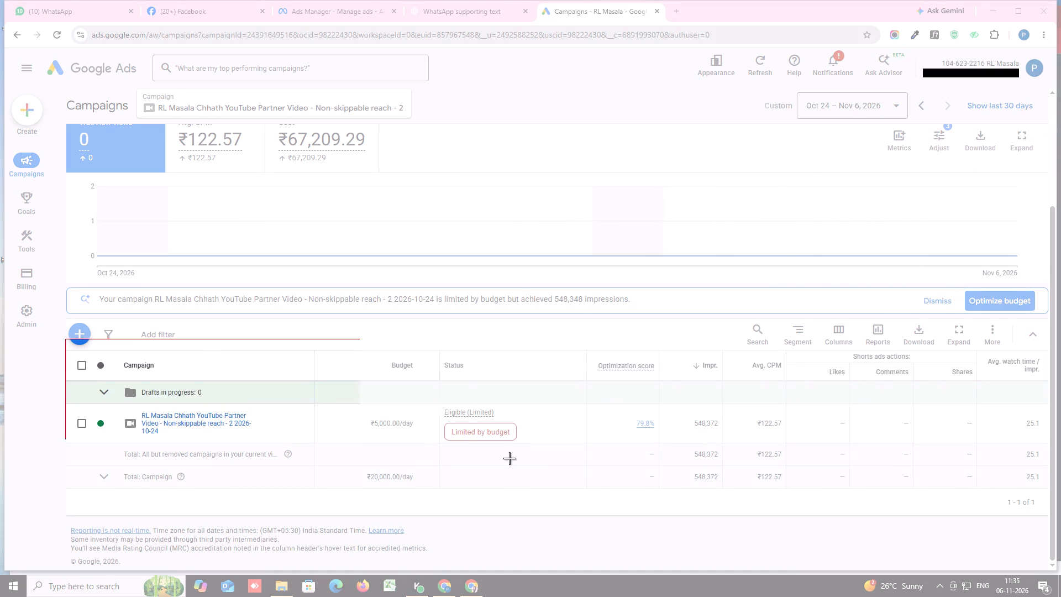
drag(510, 458, 1060, 459)
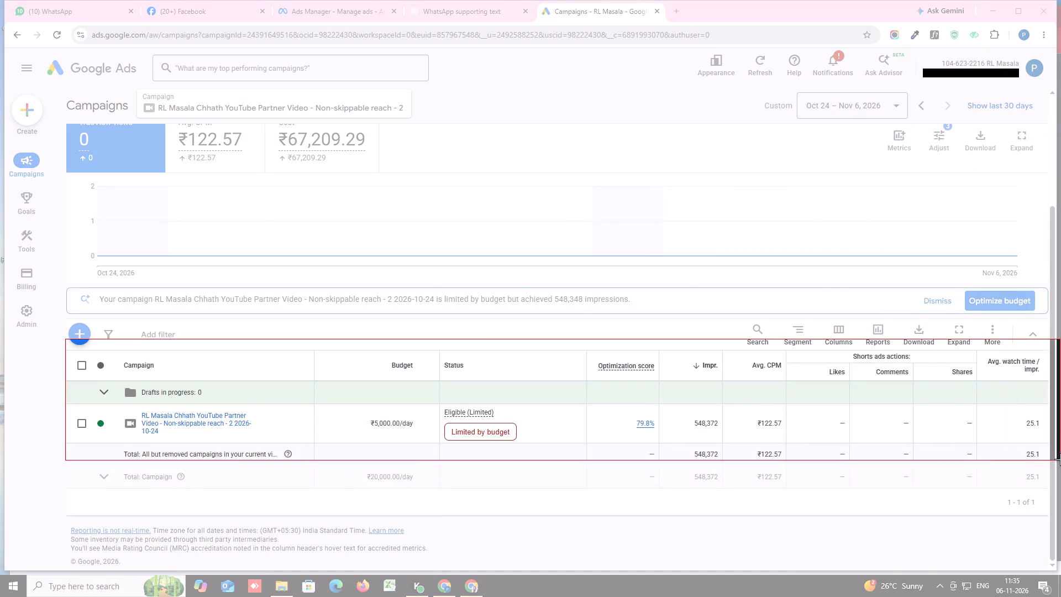
drag(1060, 459, 1060, 451)
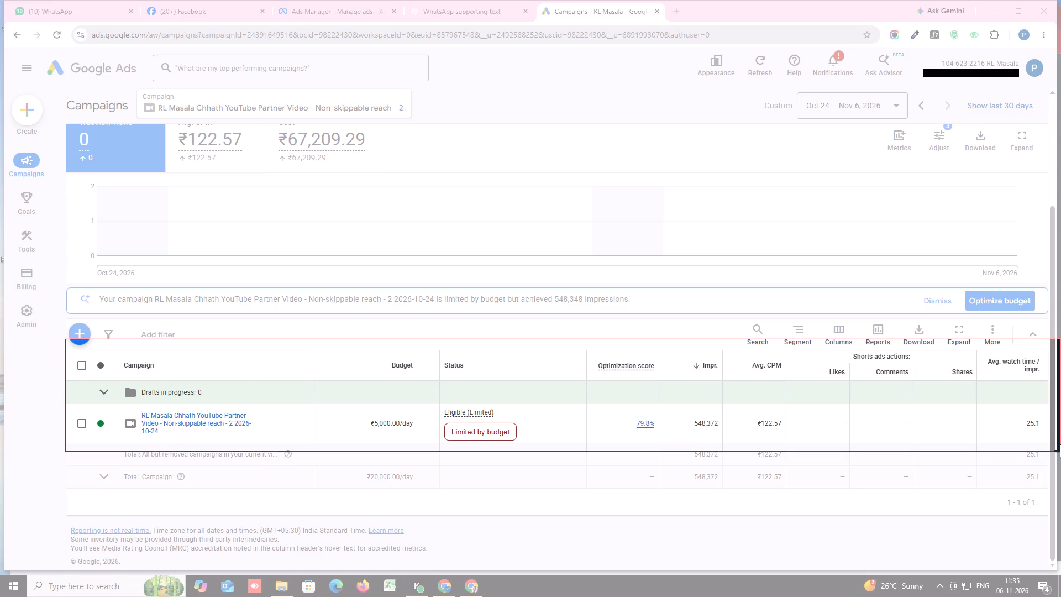
drag(1060, 451, 1060, 444)
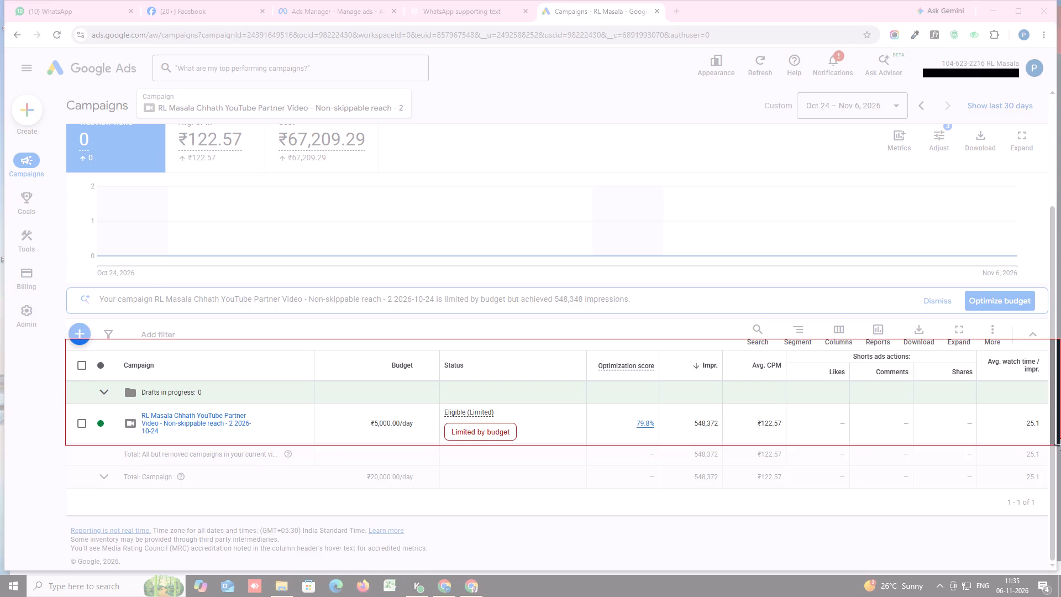
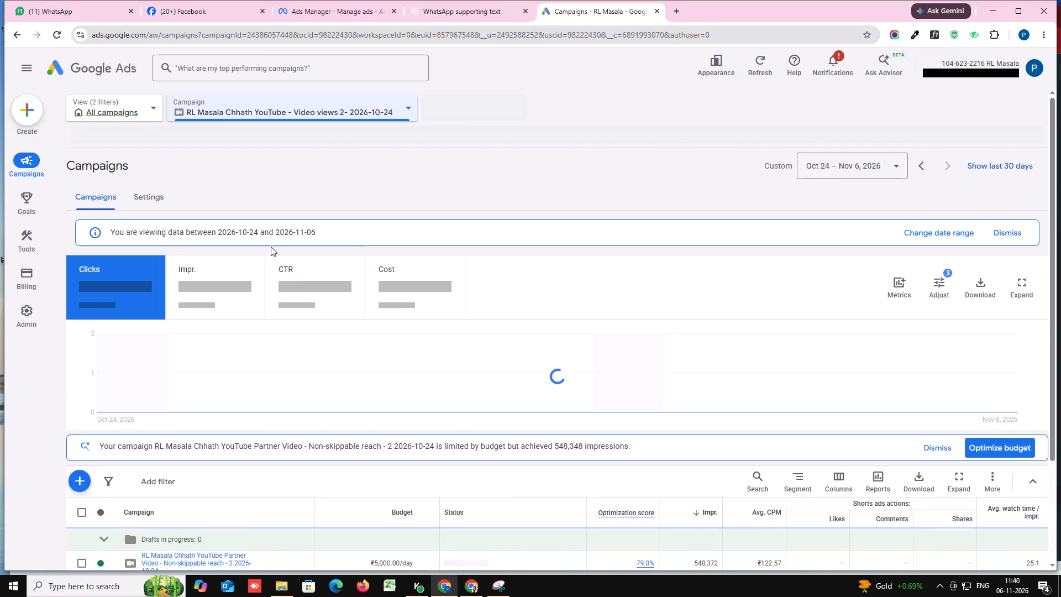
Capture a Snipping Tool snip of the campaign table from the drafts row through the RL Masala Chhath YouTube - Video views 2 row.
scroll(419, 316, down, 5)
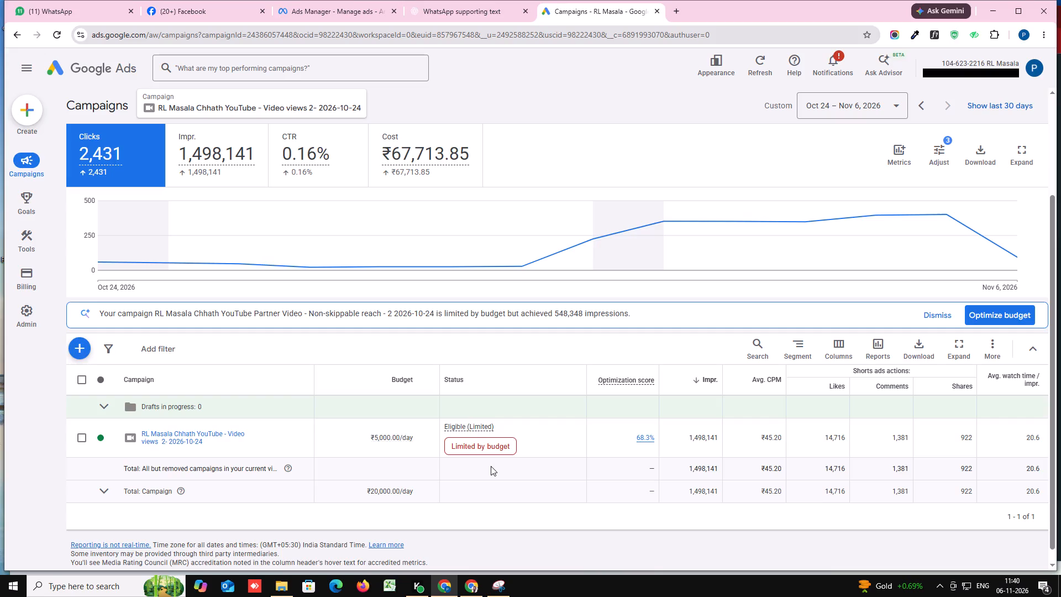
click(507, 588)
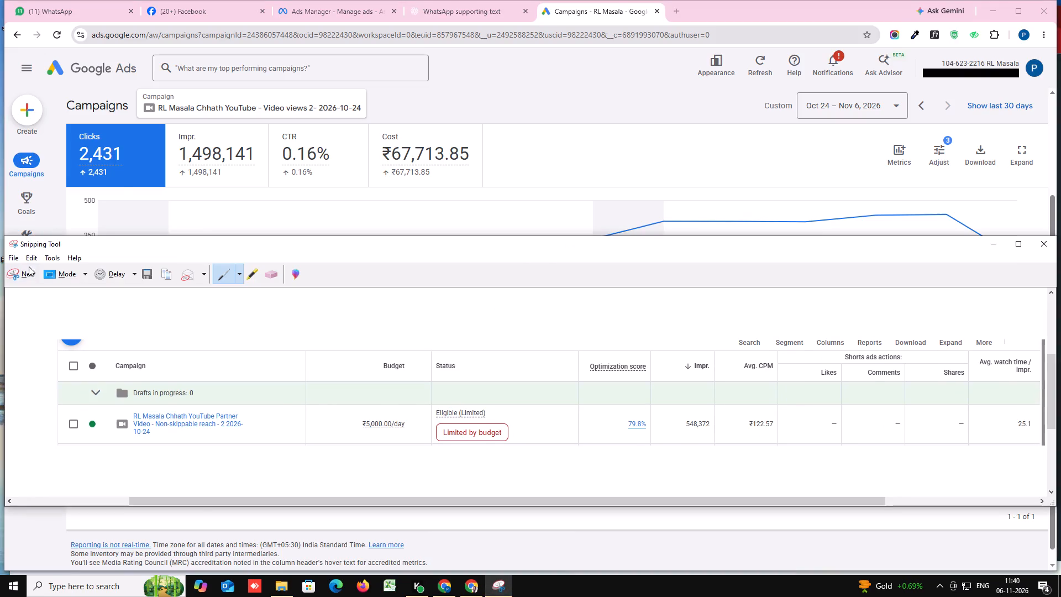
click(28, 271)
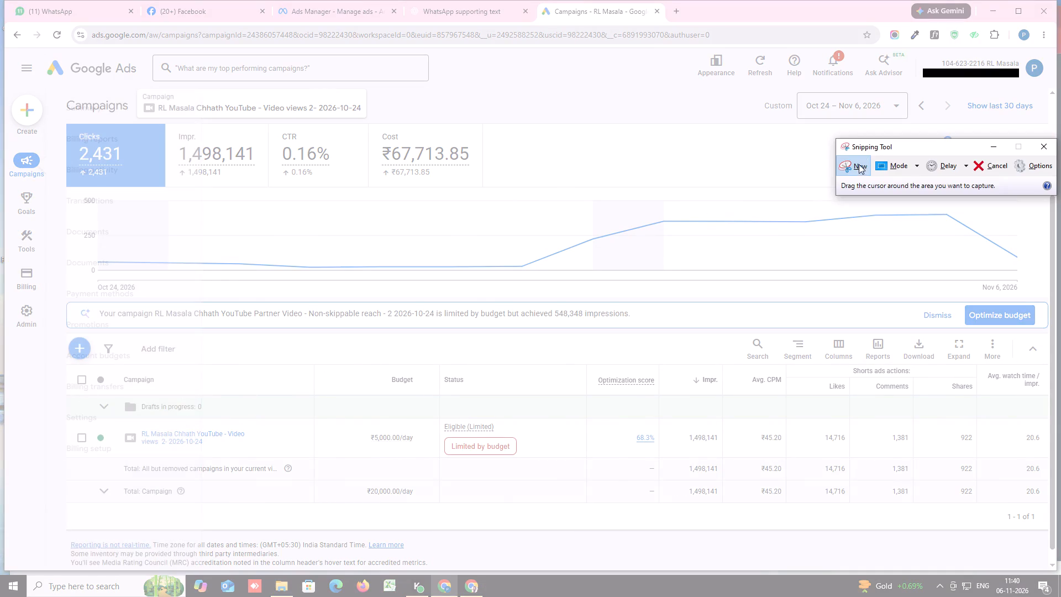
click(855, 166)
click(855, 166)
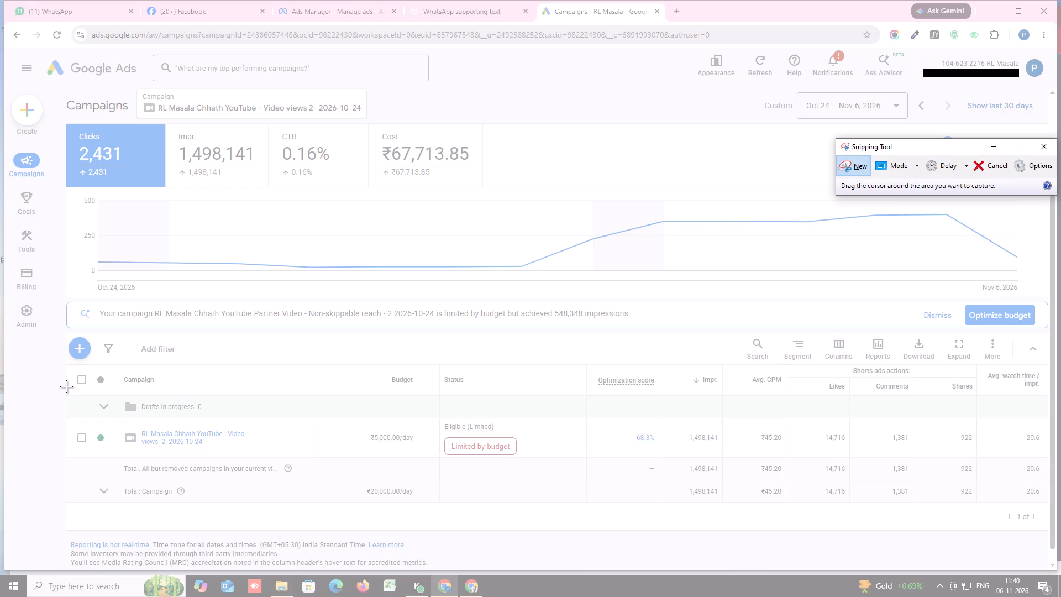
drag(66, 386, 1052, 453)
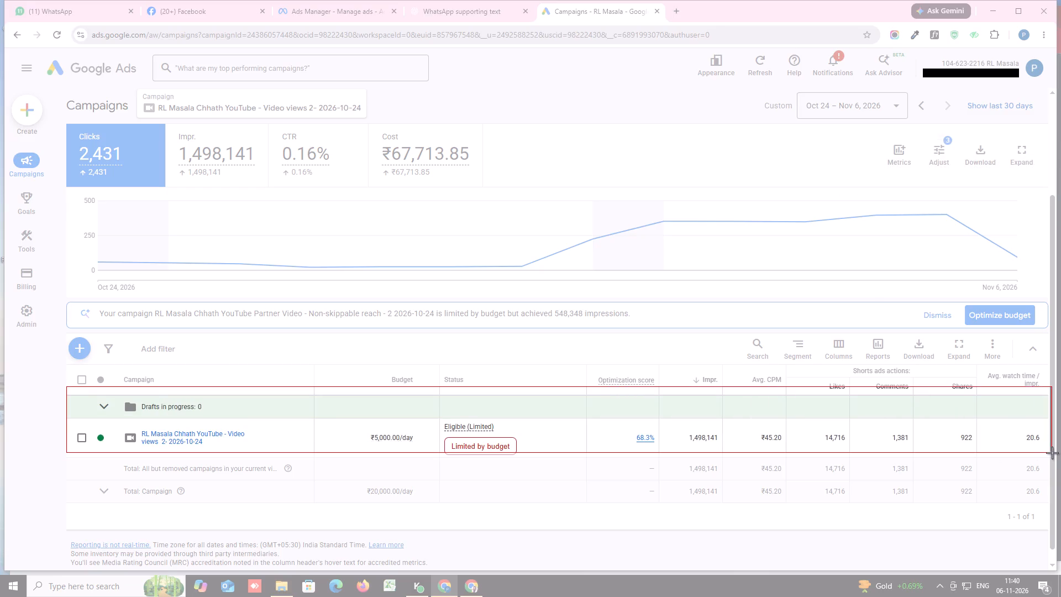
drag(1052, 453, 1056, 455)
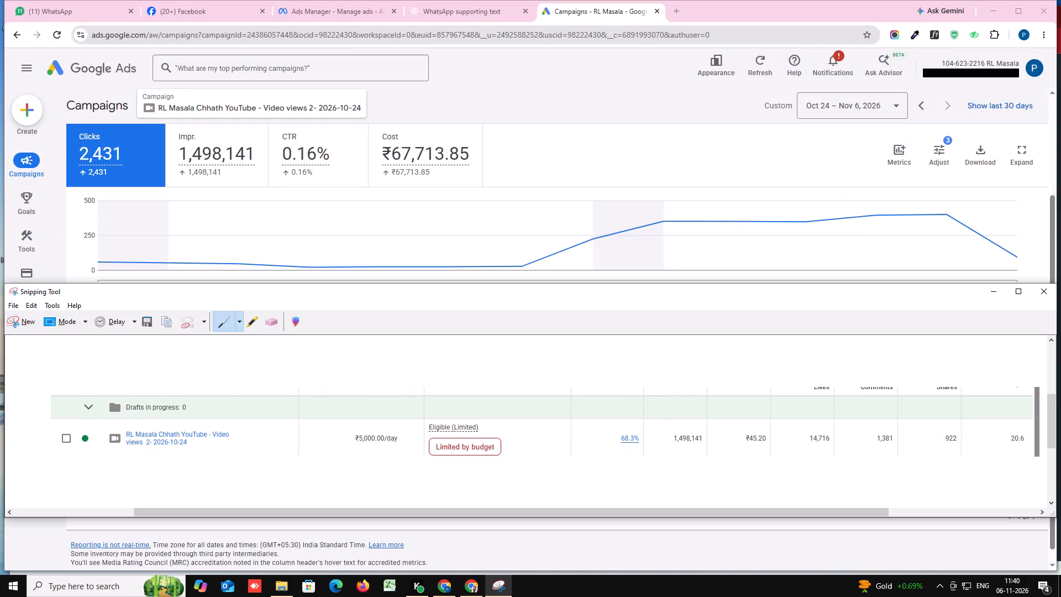
Start a new Snipping Tool snip to recapture the Video views 2 campaign's performance table.
click(26, 317)
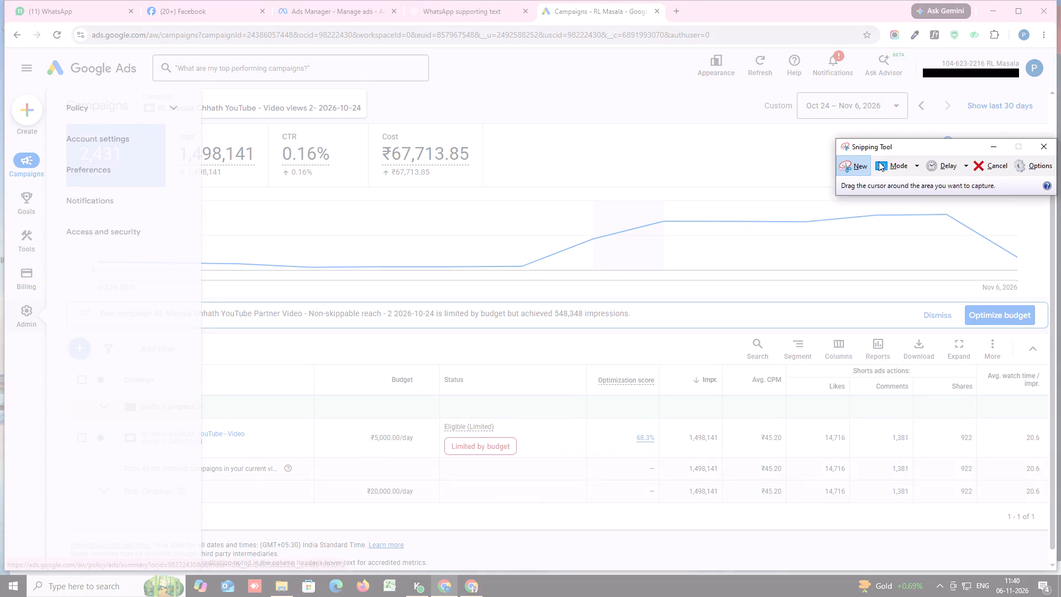
Capture a Snipping Tool snip of the campaign table from its column headers through the "Total: All but removed campaigns" row.
click(861, 169)
click(860, 166)
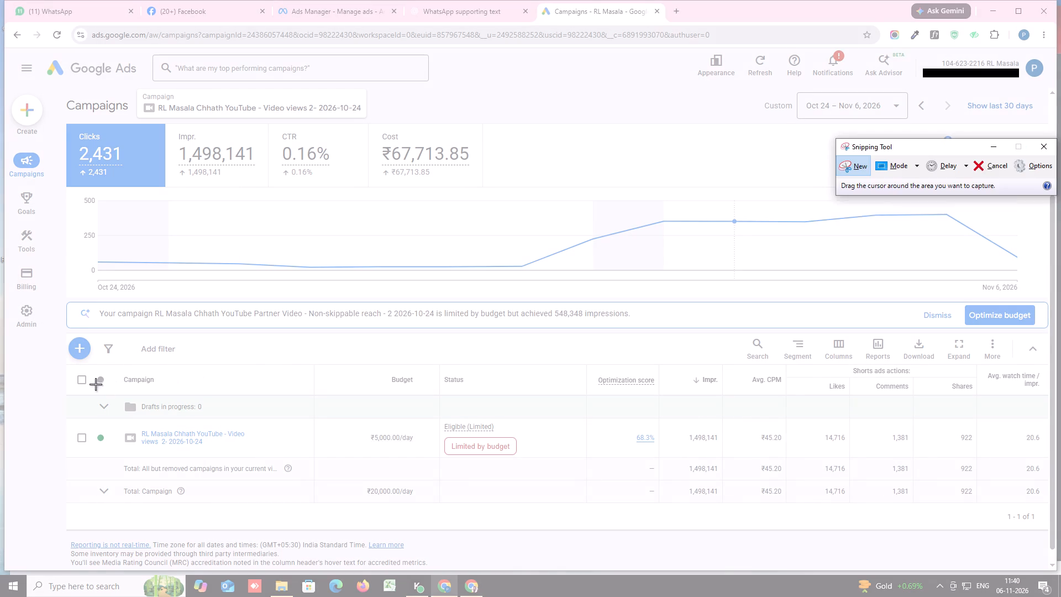
drag(60, 370, 1060, 457)
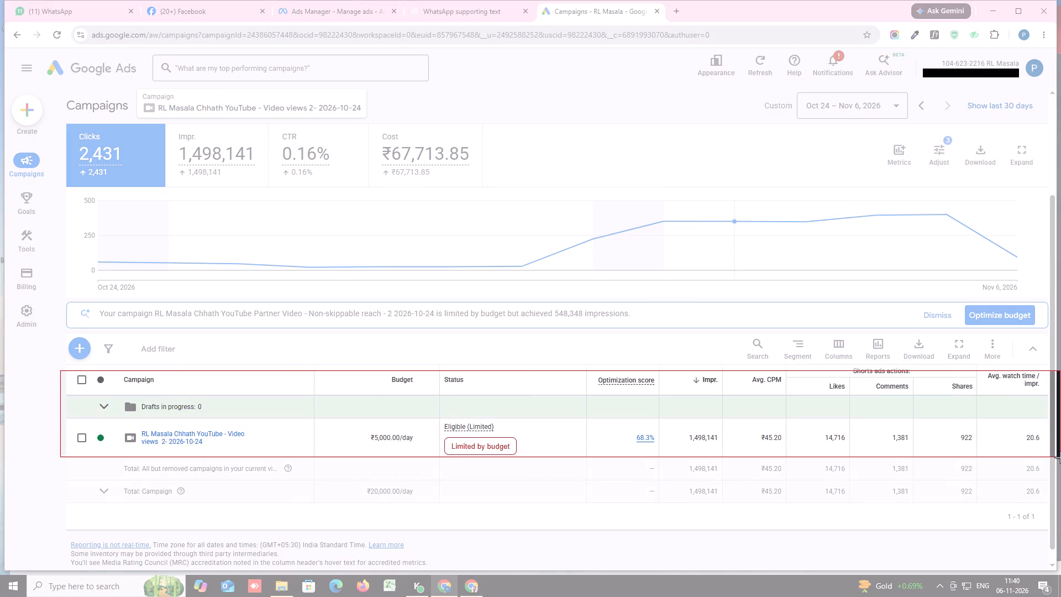
drag(1060, 457, 1060, 476)
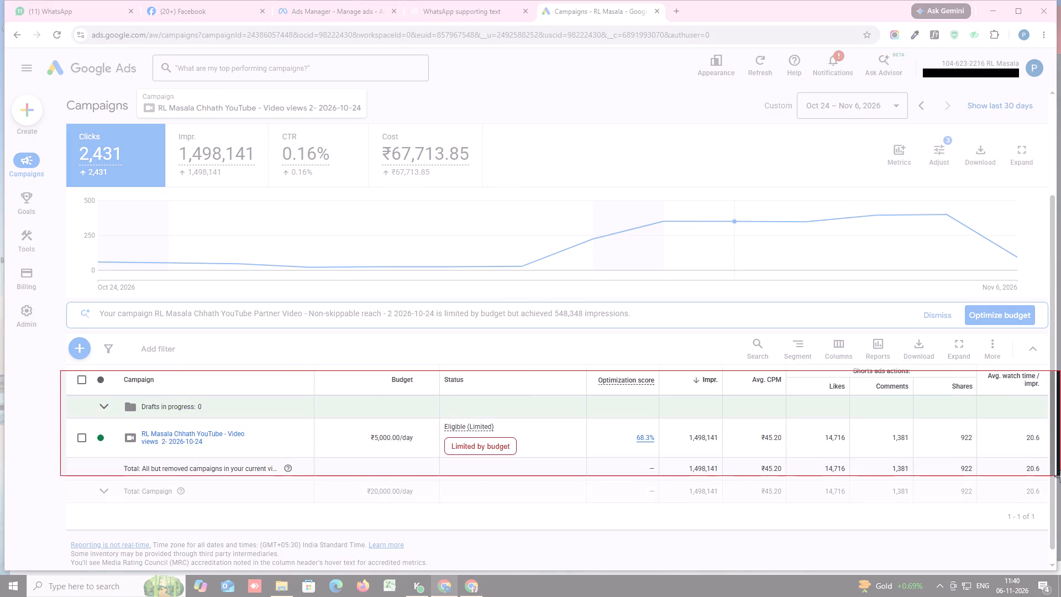
drag(1060, 476, 1060, 479)
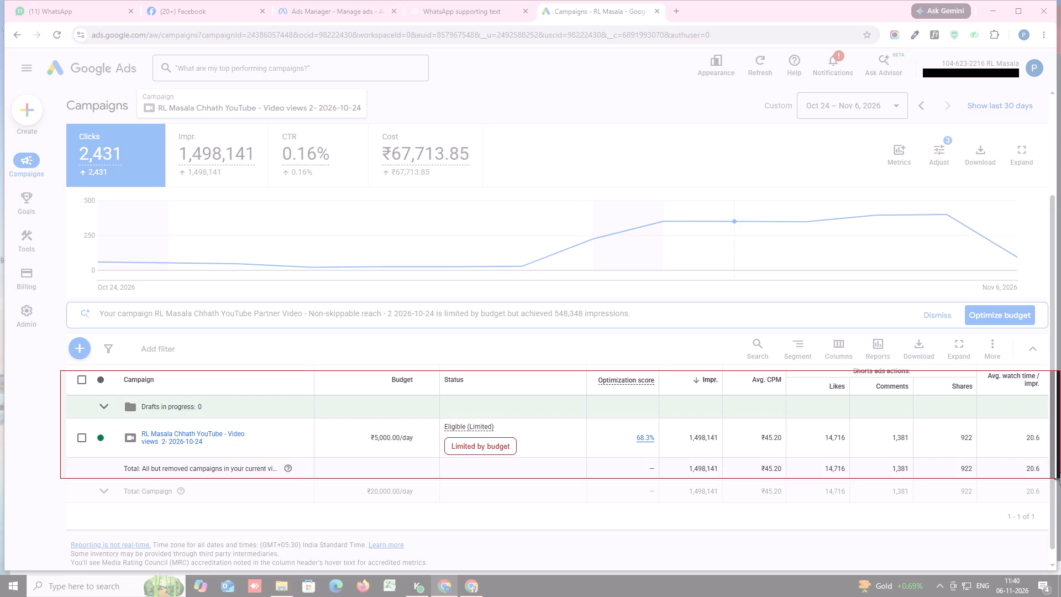
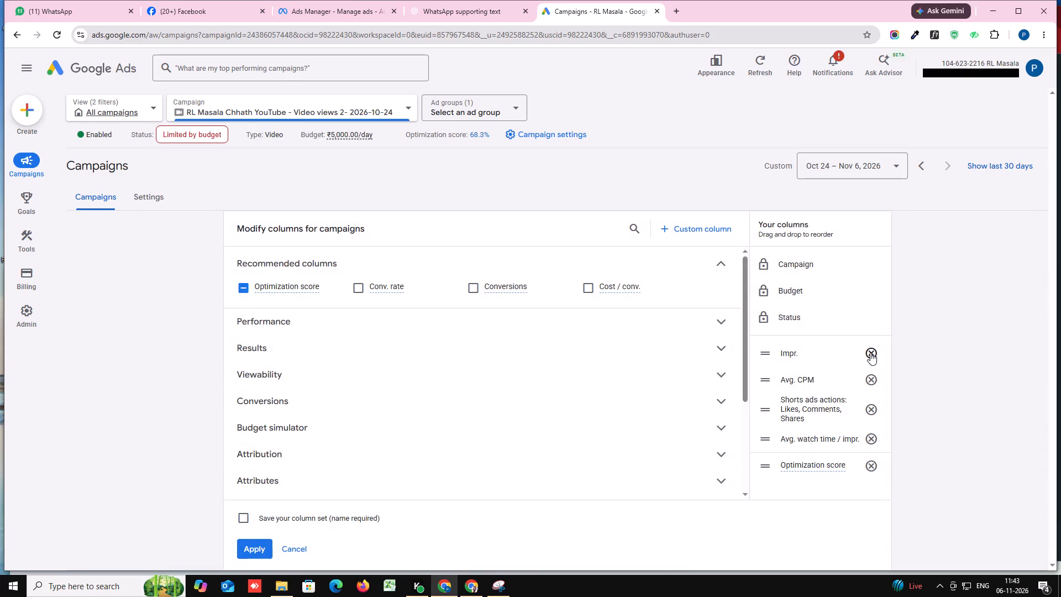
Remove the Shorts ads actions: Likes, Comments, Shares column from the campaign table's columns and apply the change.
click(870, 411)
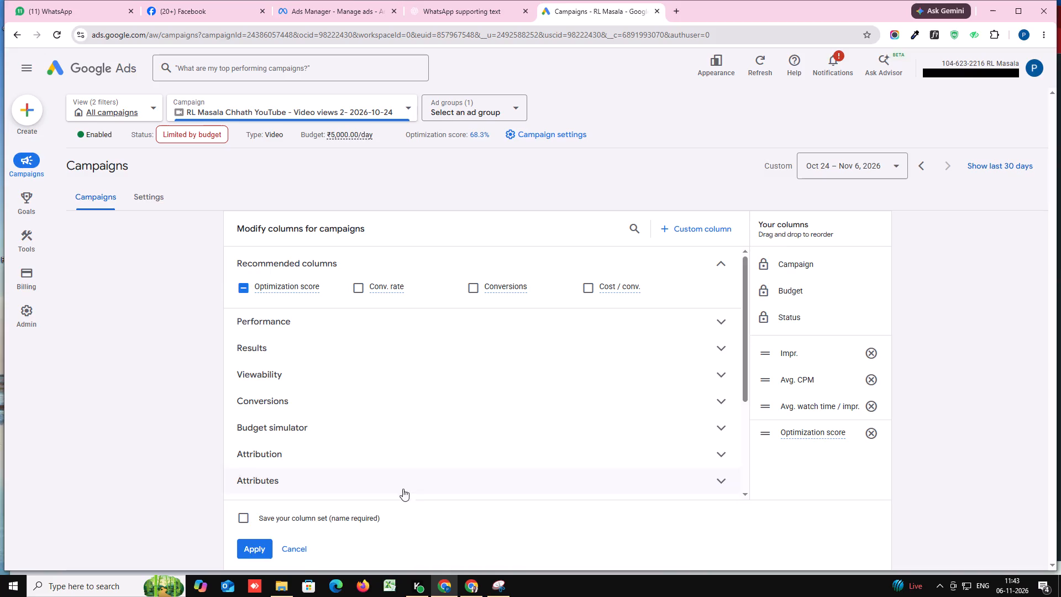
click(252, 548)
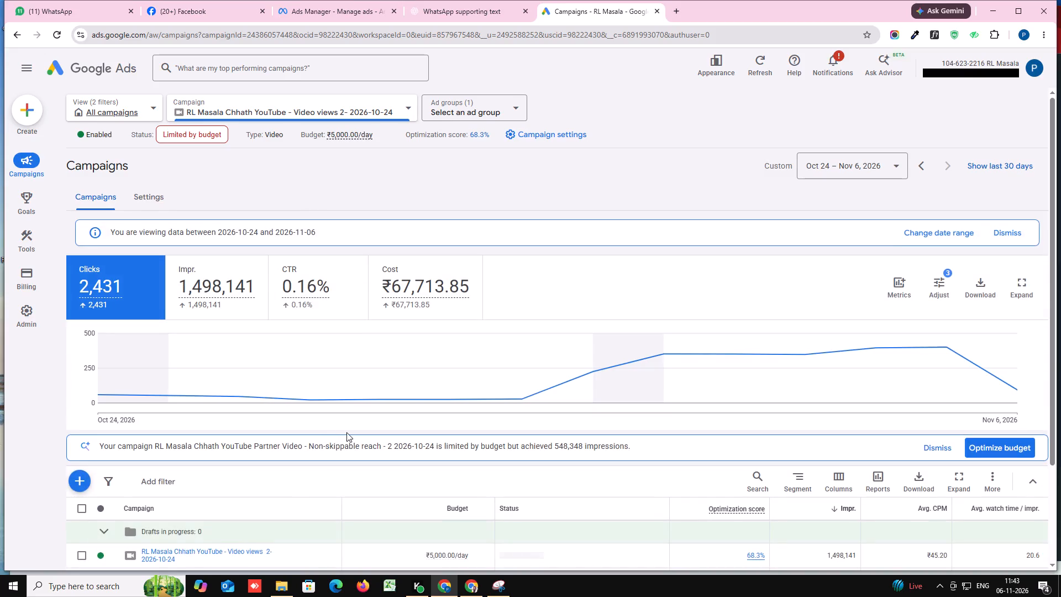
Remove the Optimization score column from the campaign table's custom column set and apply it.
scroll(345, 433, down, 4)
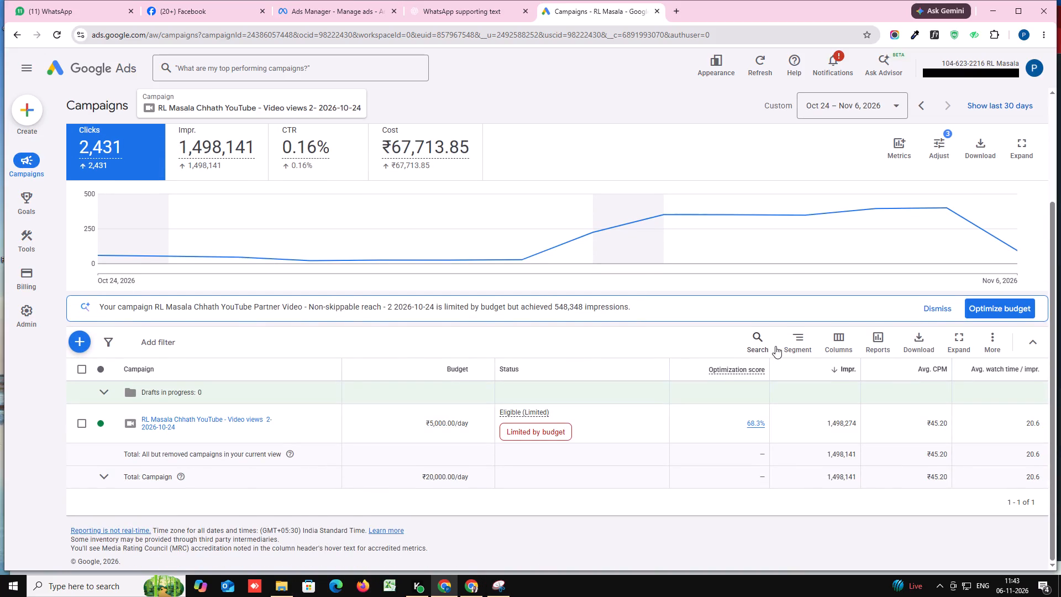
click(839, 344)
click(809, 449)
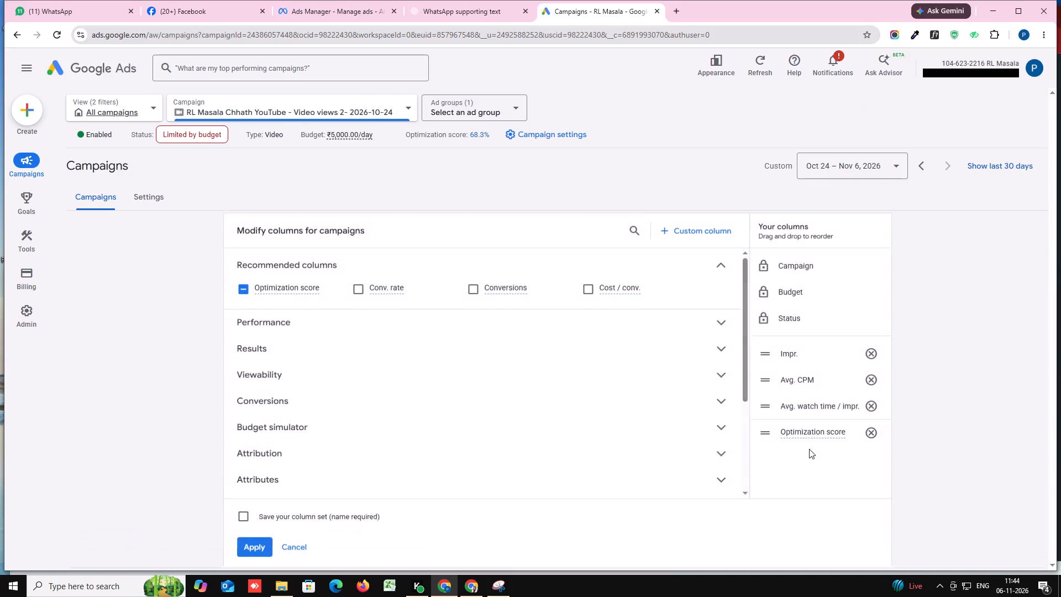
click(873, 437)
click(255, 548)
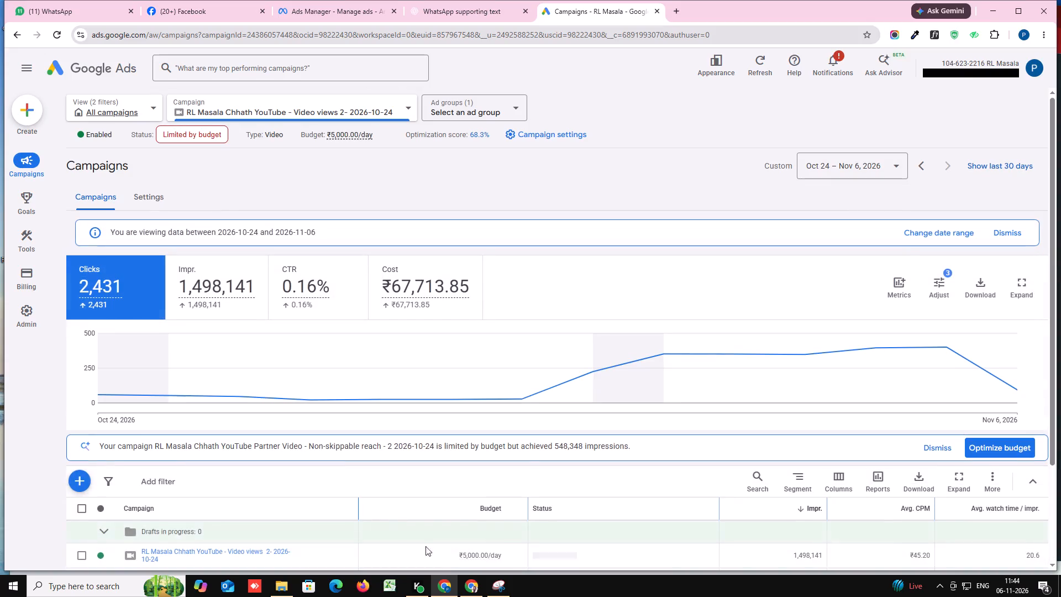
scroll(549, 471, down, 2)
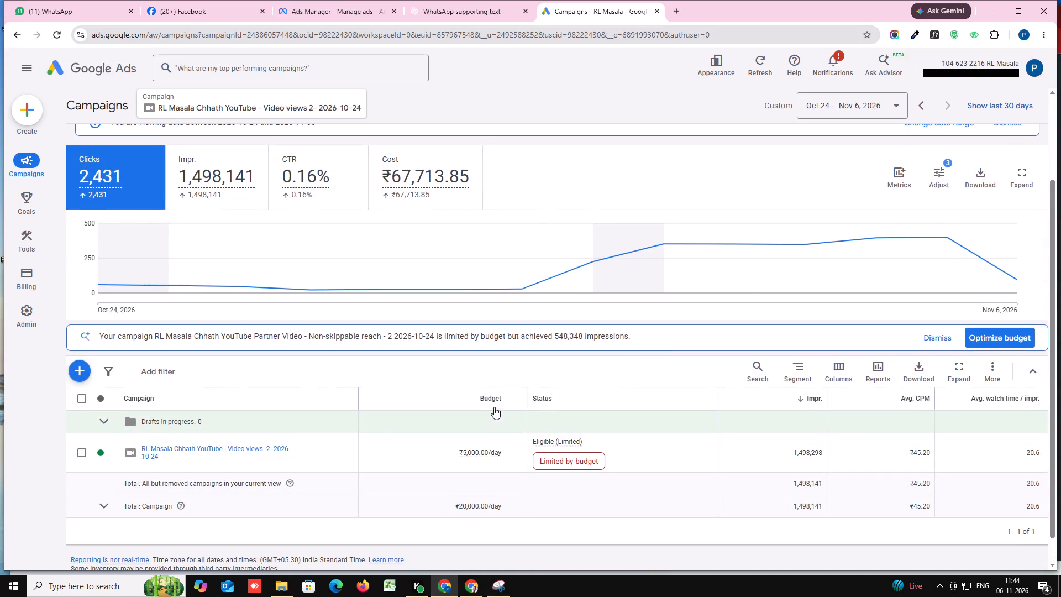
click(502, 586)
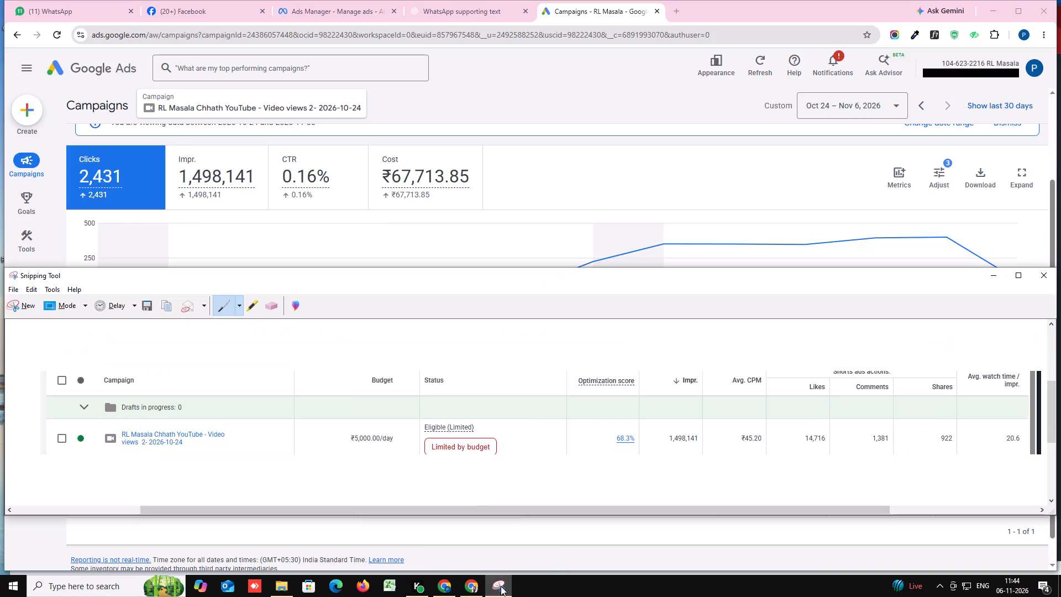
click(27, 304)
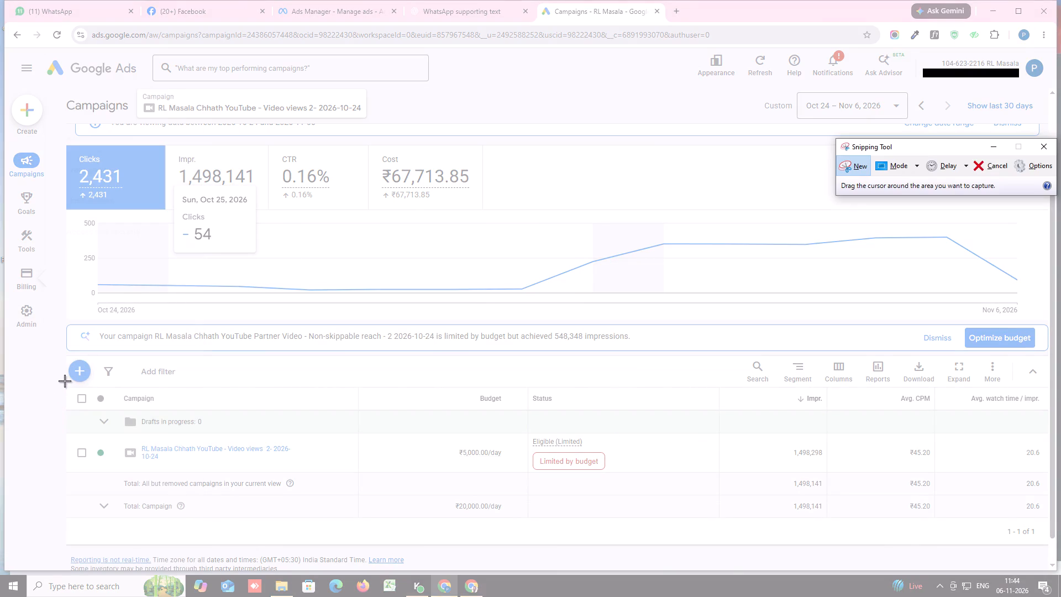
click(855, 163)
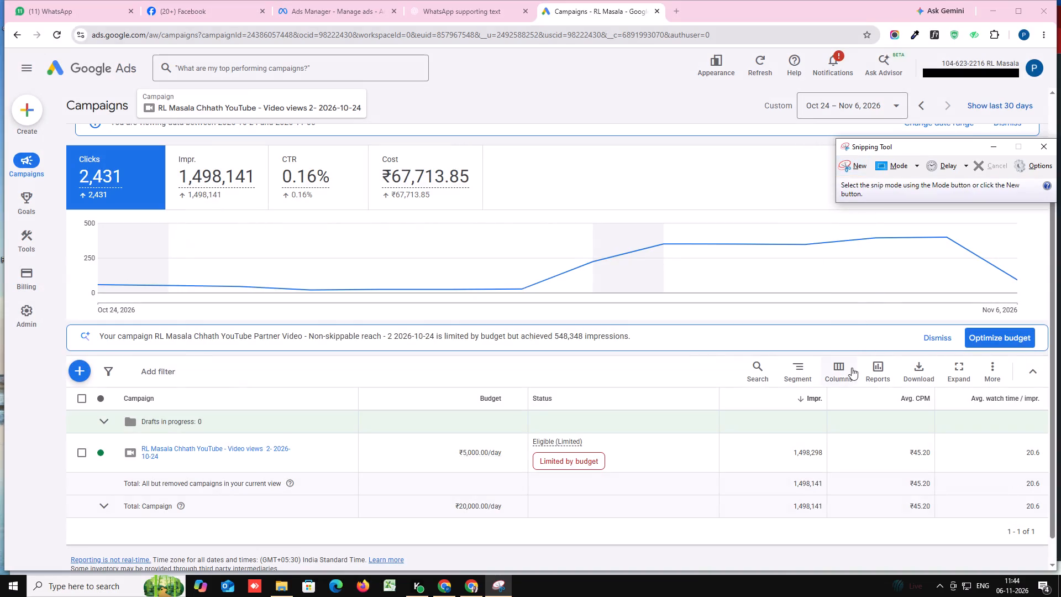
Review the campaign table's custom column set and reapply it.
click(831, 370)
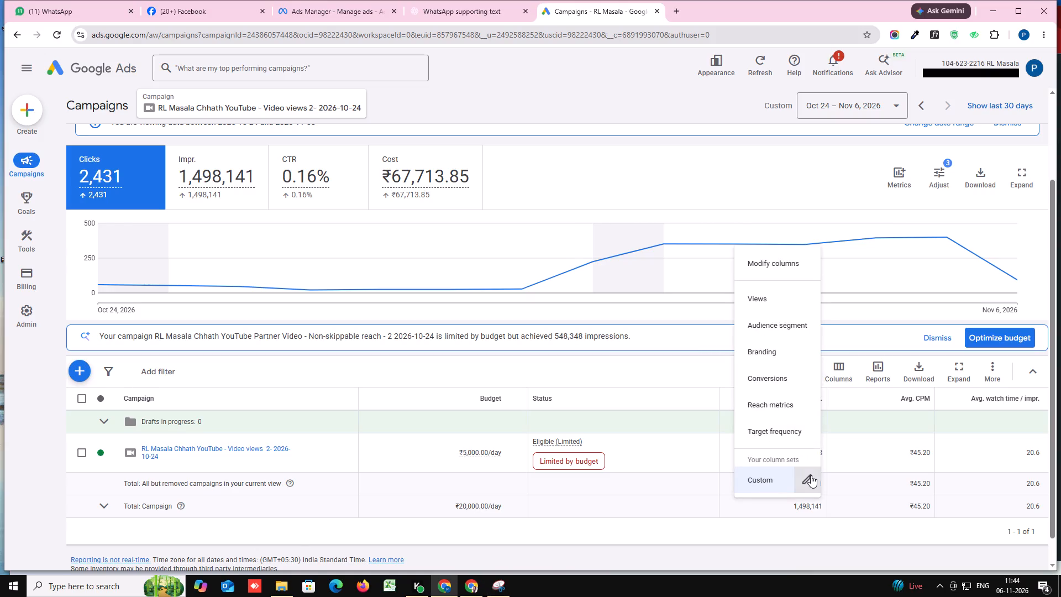
click(811, 475)
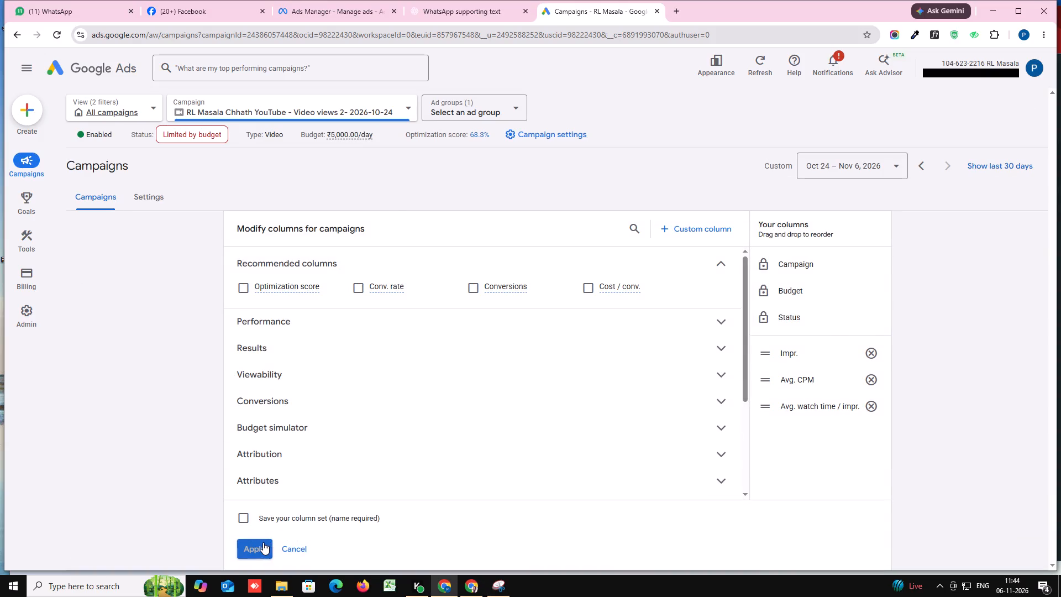
click(263, 542)
Capture a Snipping Tool snip of the campaign table from the column headers through the RL Masala Chhath YouTube - Video views 2 row.
scroll(511, 486, down, 2)
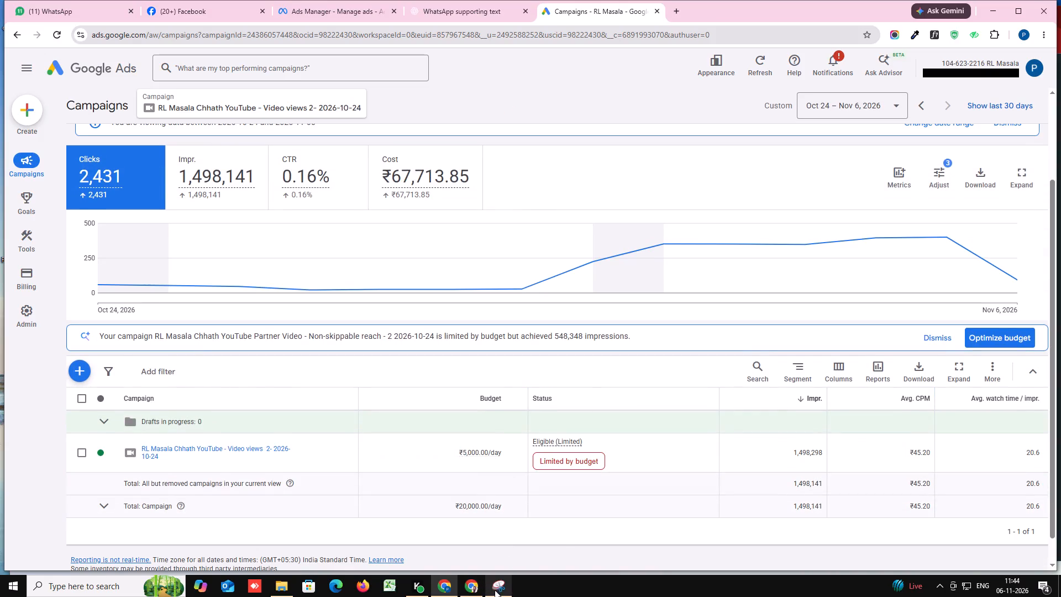
click(495, 591)
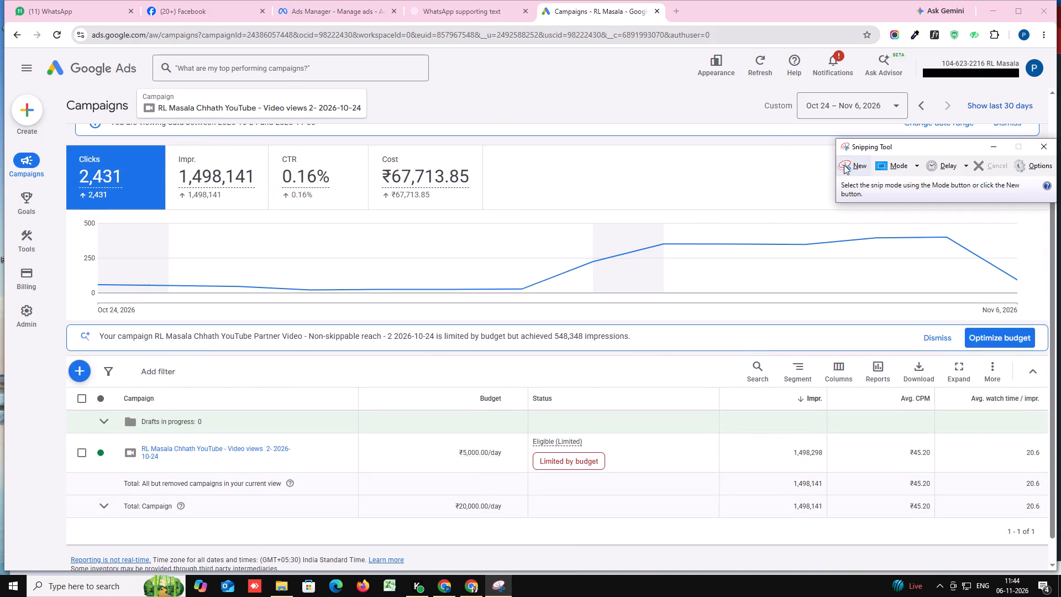
click(844, 165)
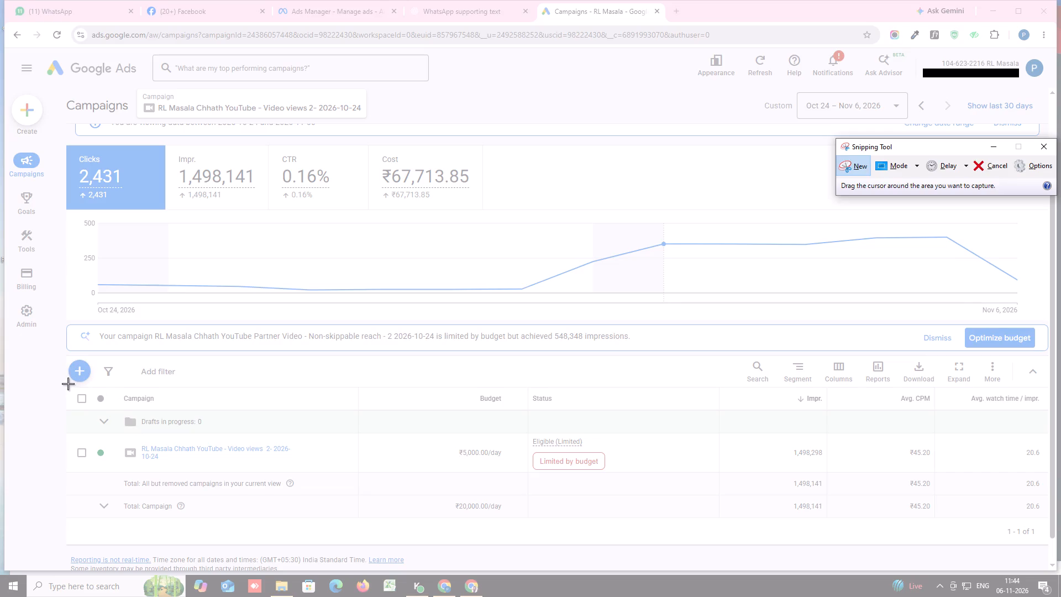
drag(68, 384, 1049, 476)
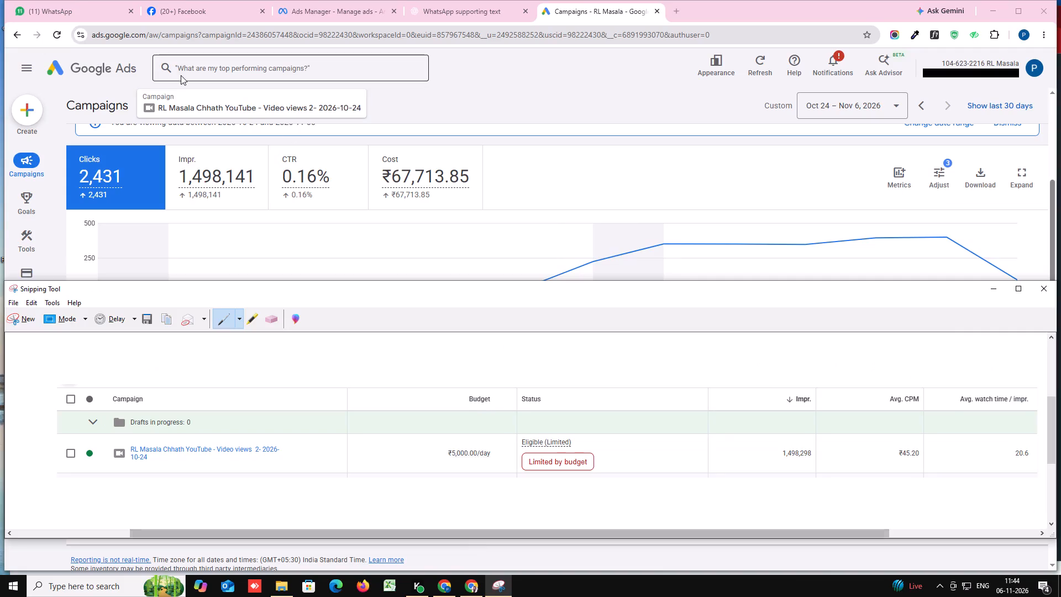
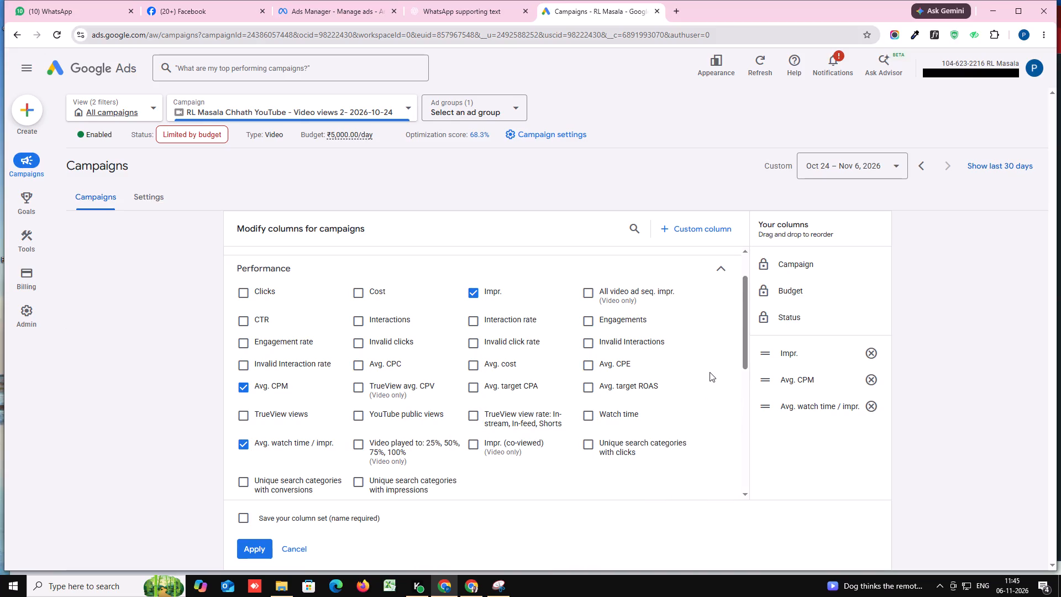
Add the performance column "Video played to: 25%, 50%, 75%, 100%" to the campaign table's column set.
scroll(710, 372, down, 1)
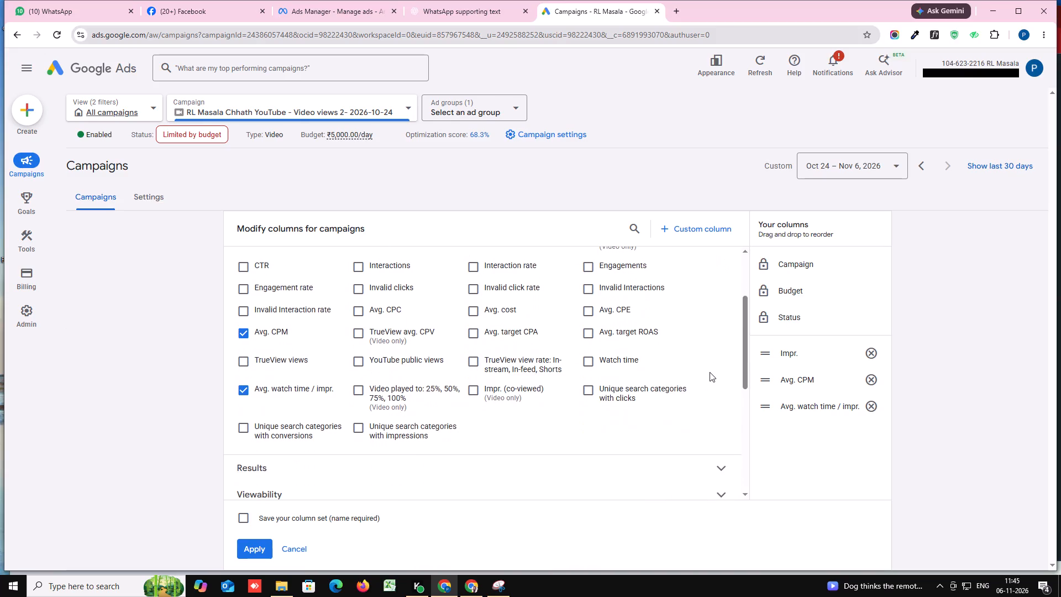
click(360, 389)
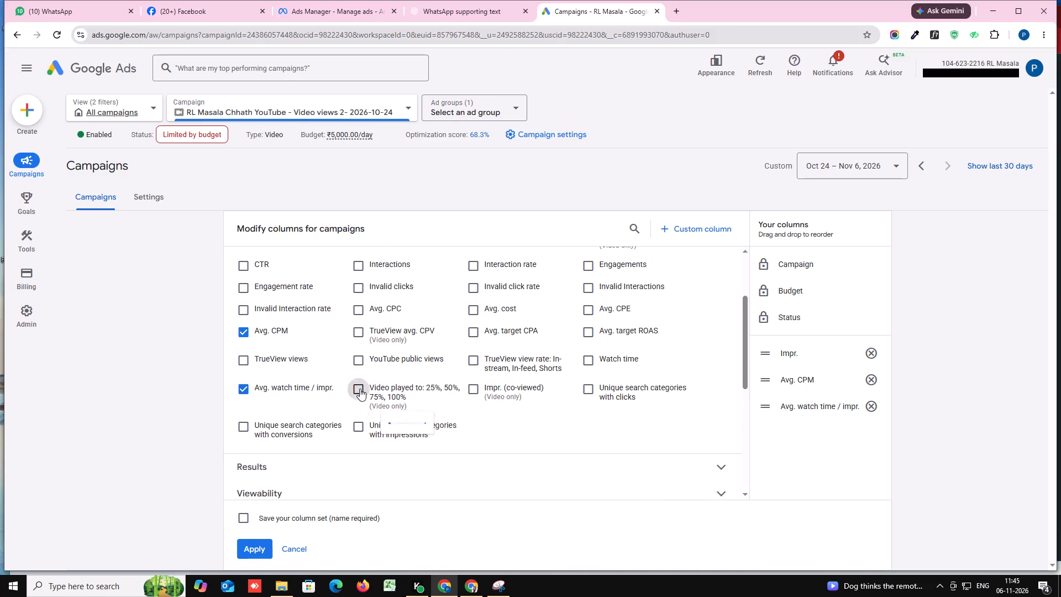
Apply the modified column set, including the video quartile columns, to the campaign table.
click(246, 552)
Add the column "Shorts ads actions: Likes, Comments, Shares" to the campaign table's column set and apply it.
scroll(435, 464, down, 3)
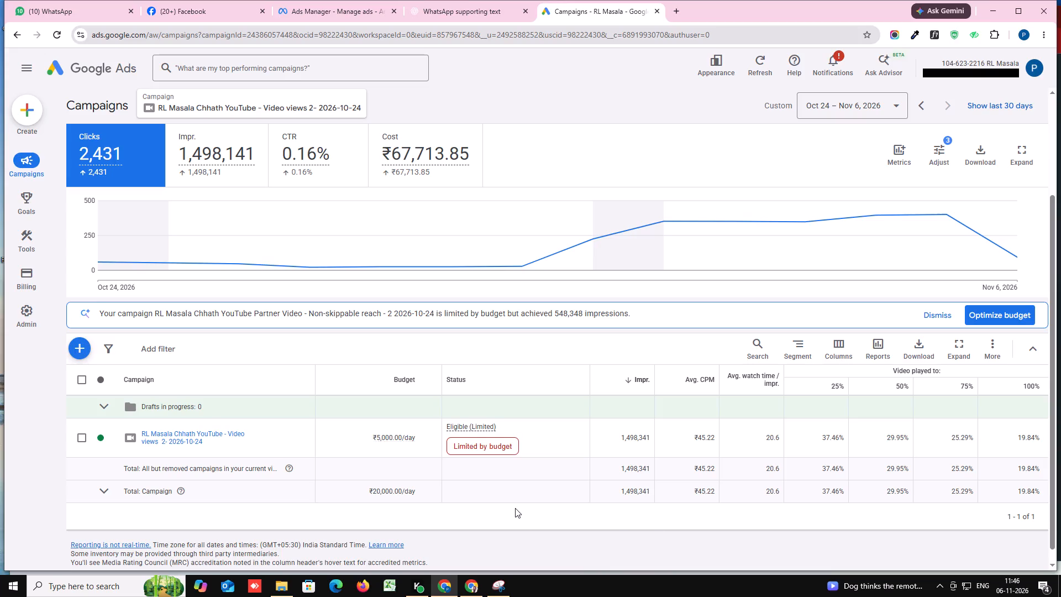
click(838, 352)
click(799, 455)
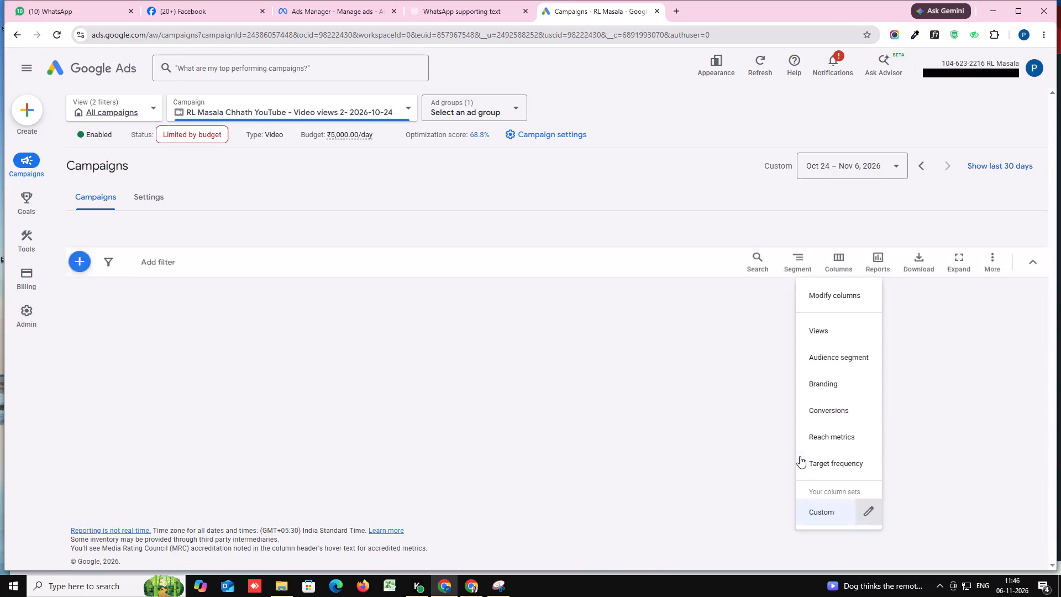
scroll(516, 398, down, 4)
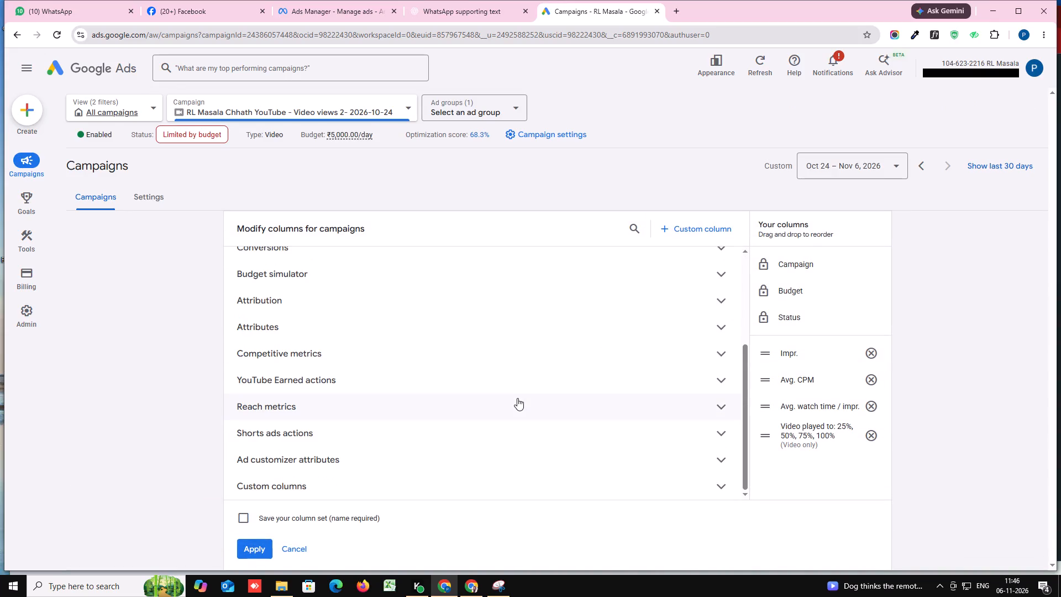
click(409, 423)
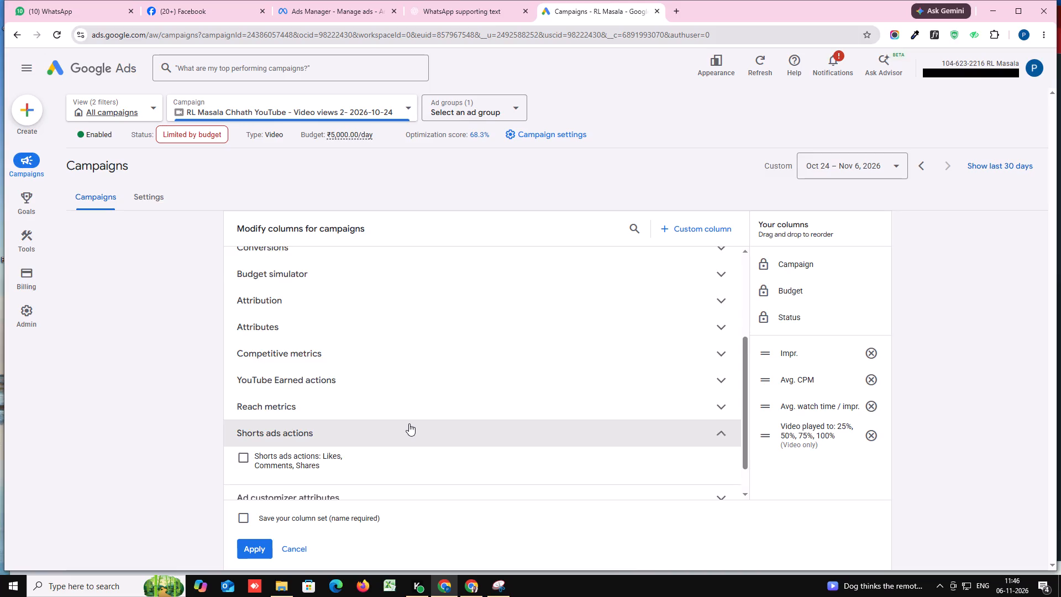
scroll(409, 423, down, 2)
click(245, 418)
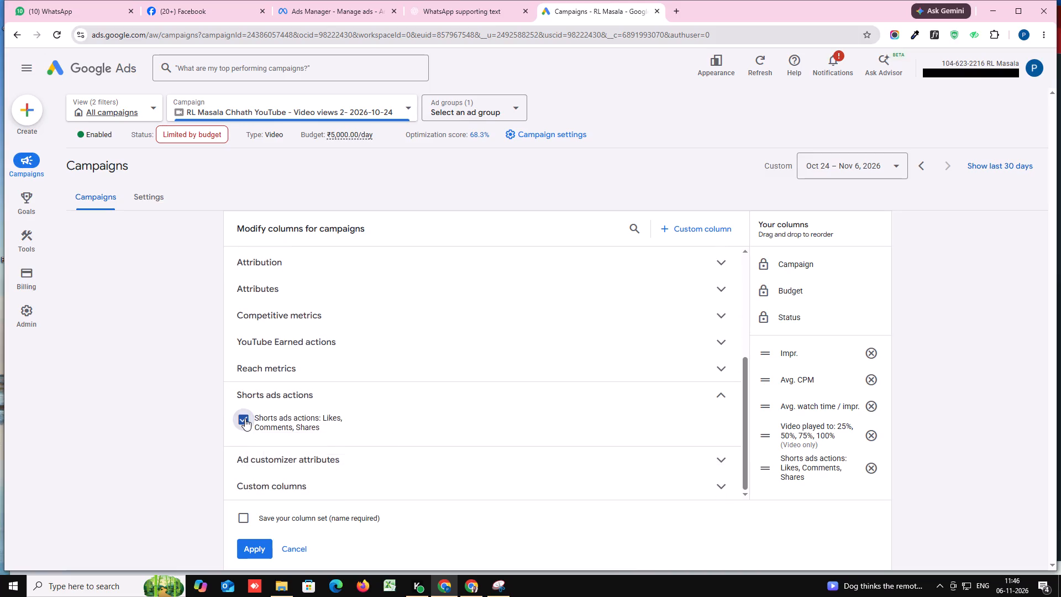
click(246, 549)
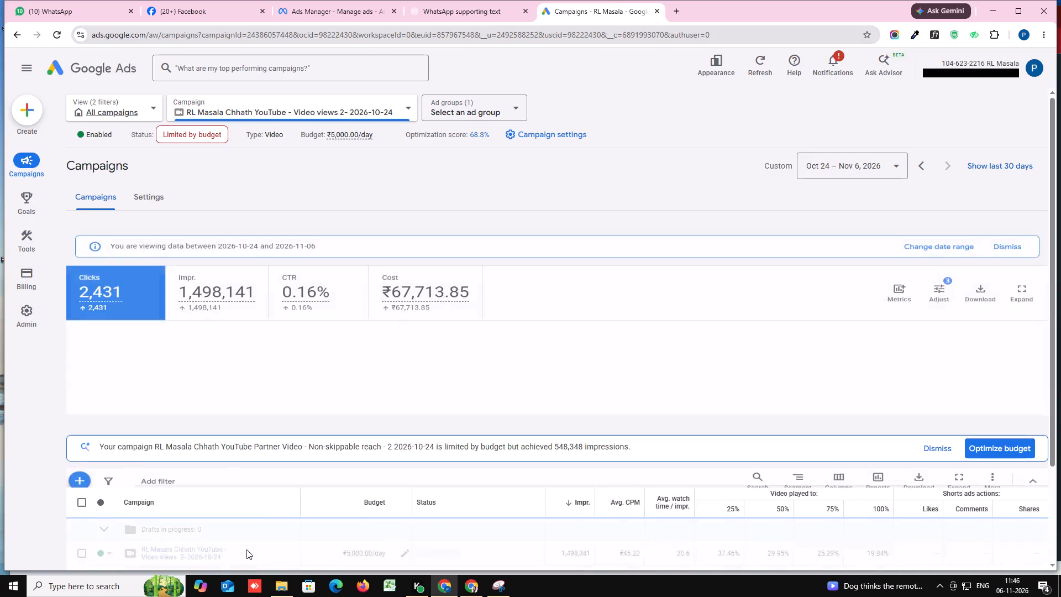
scroll(665, 463, down, 6)
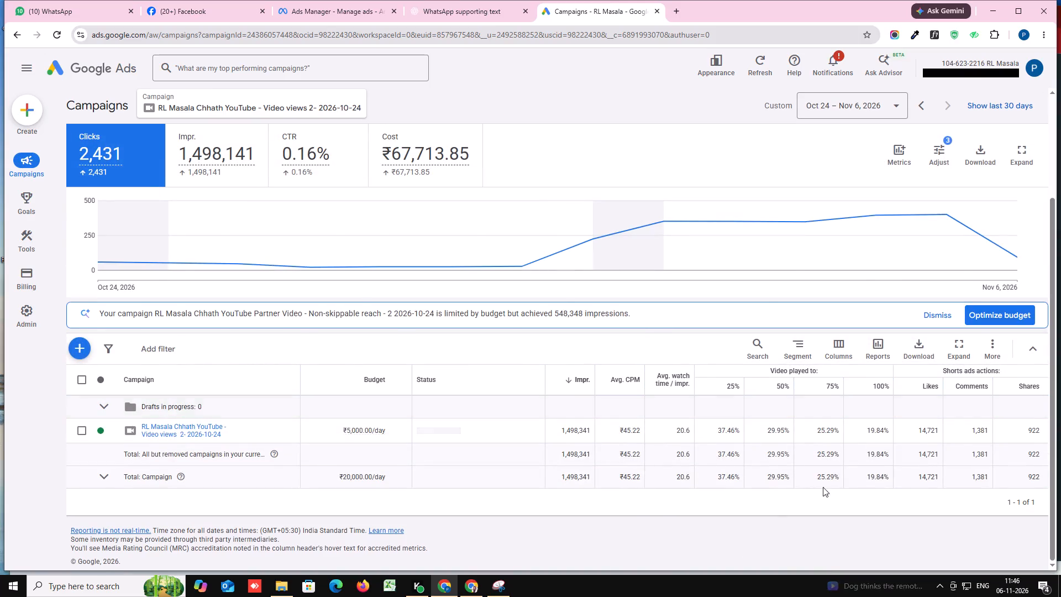